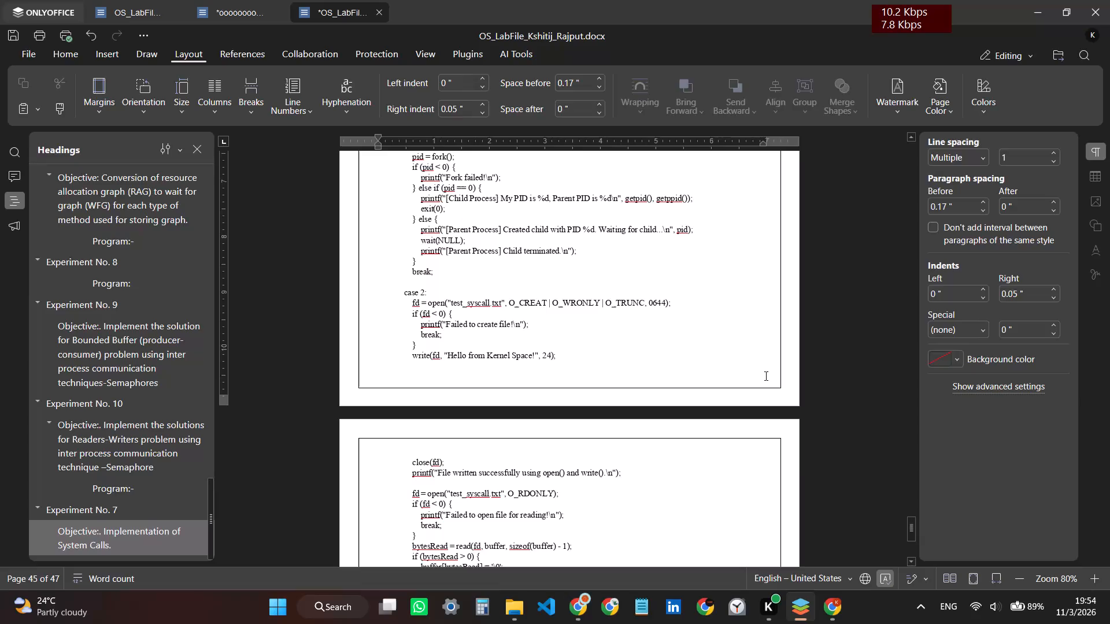
Number the Experiment 7 code page containing case 1 and case 2 as 34 and its final code page as 35.
text(34)
scroll(808, 434, down, 2)
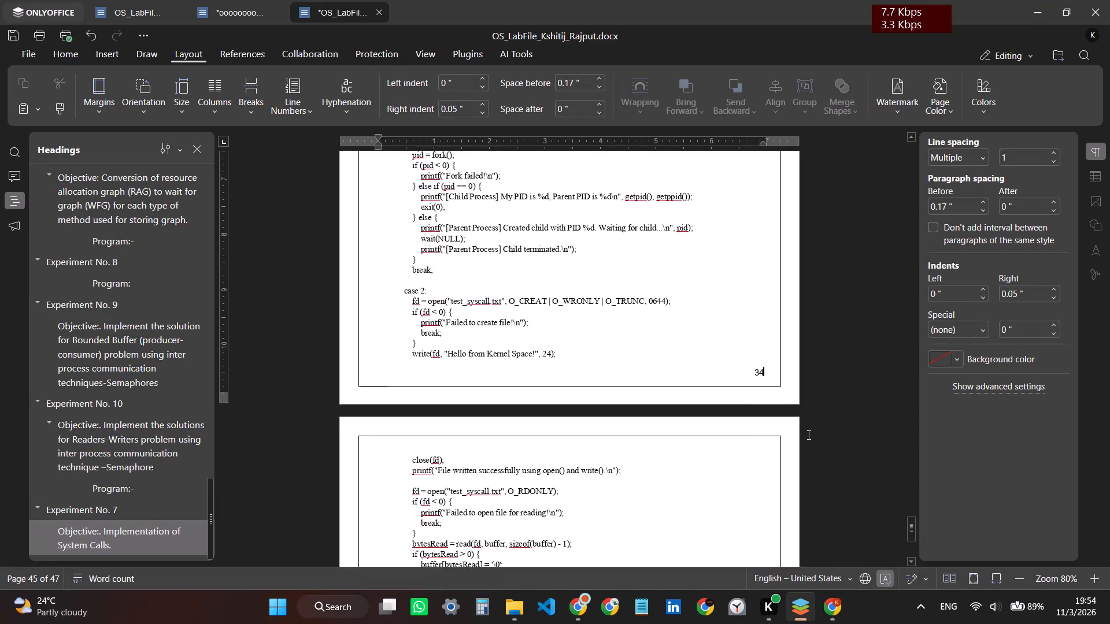
scroll(808, 434, down, 8)
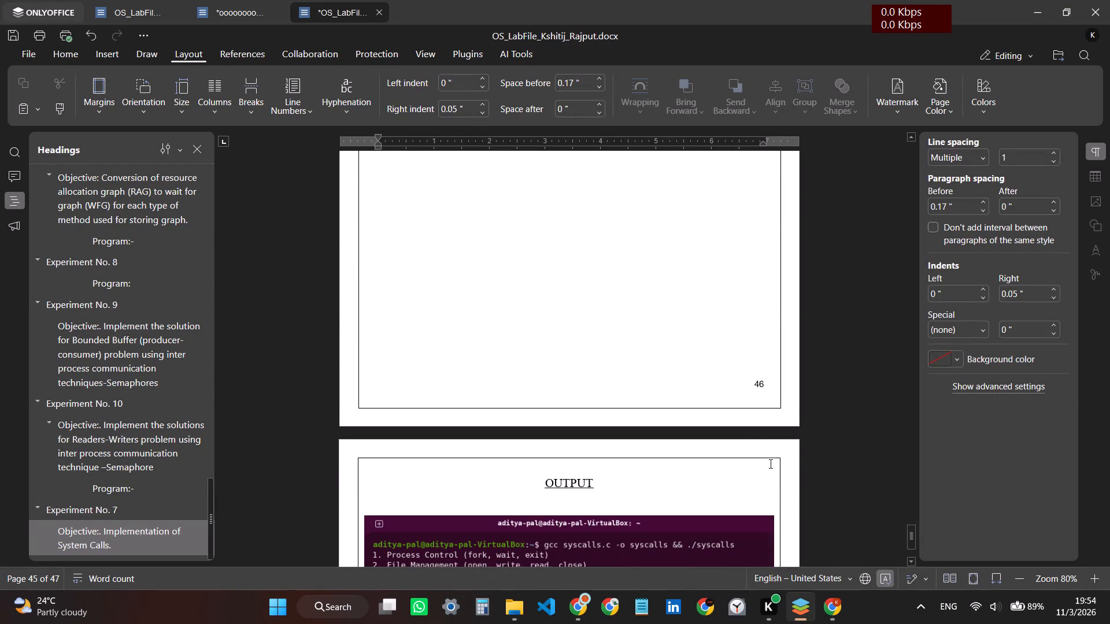
click(767, 384)
key(BackSpace)
key(BackSpace)
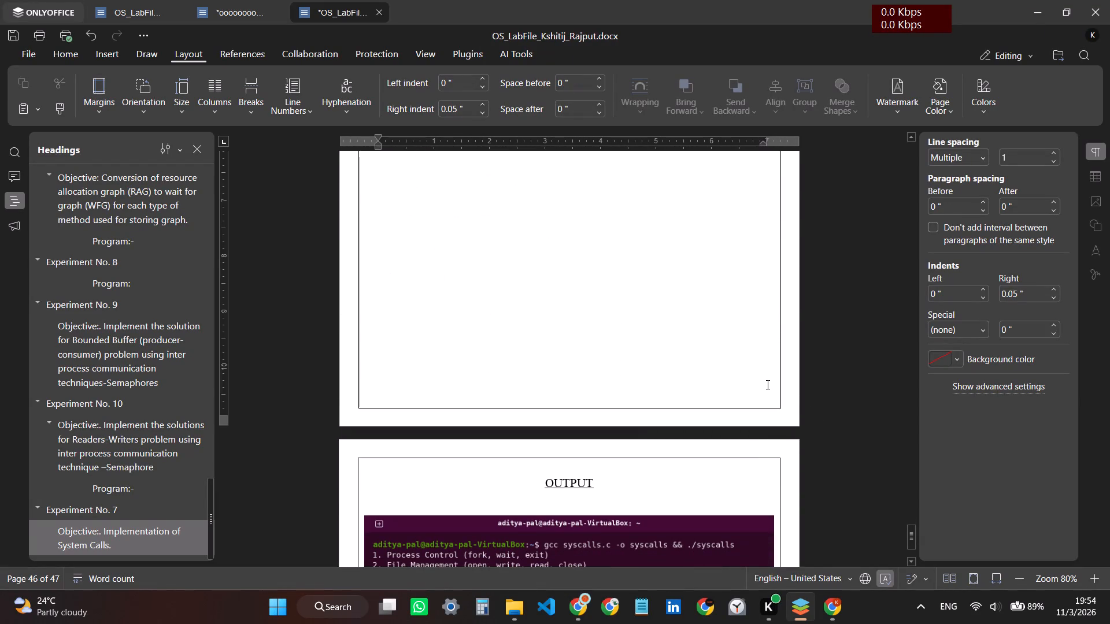
text(35)
Change the page number on Experiment 7's output page to 36.
scroll(767, 384, down, 10)
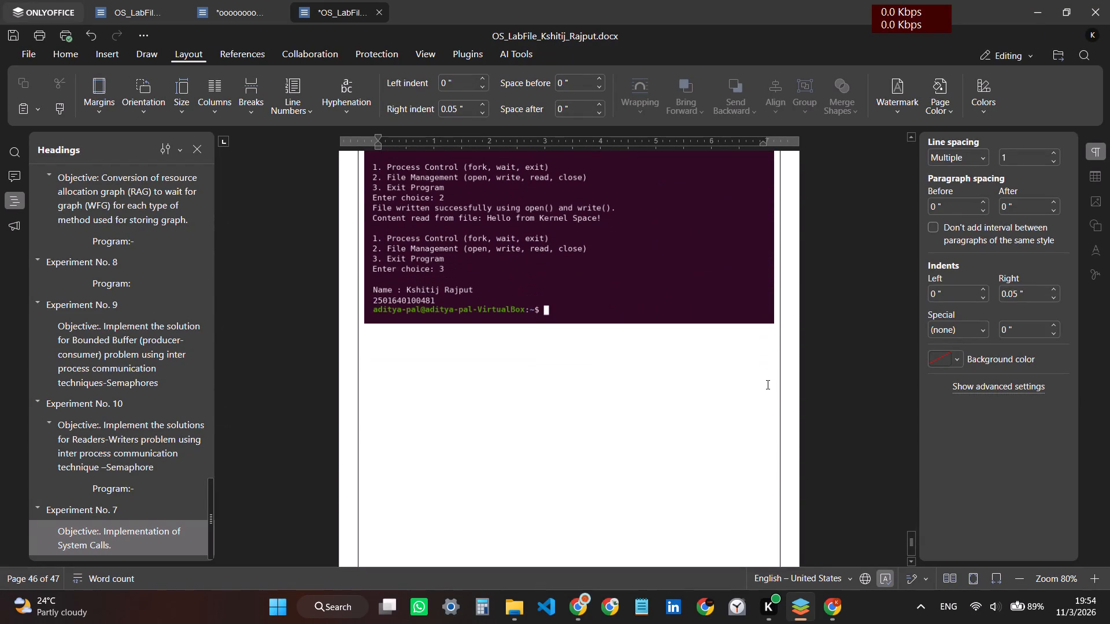
scroll(758, 451, down, 3)
click(763, 512)
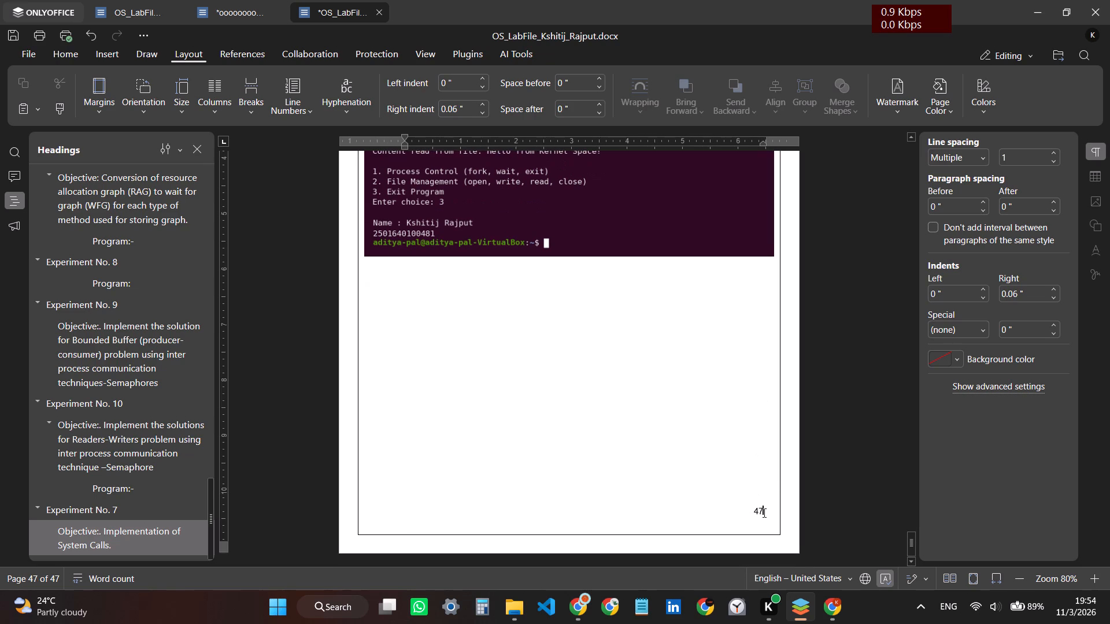
key(BackSpace)
key(BackSpace)
text(36)
Go to Experiment No. 8 and change the page number on its first page to 37.
scroll(765, 486, up, 9)
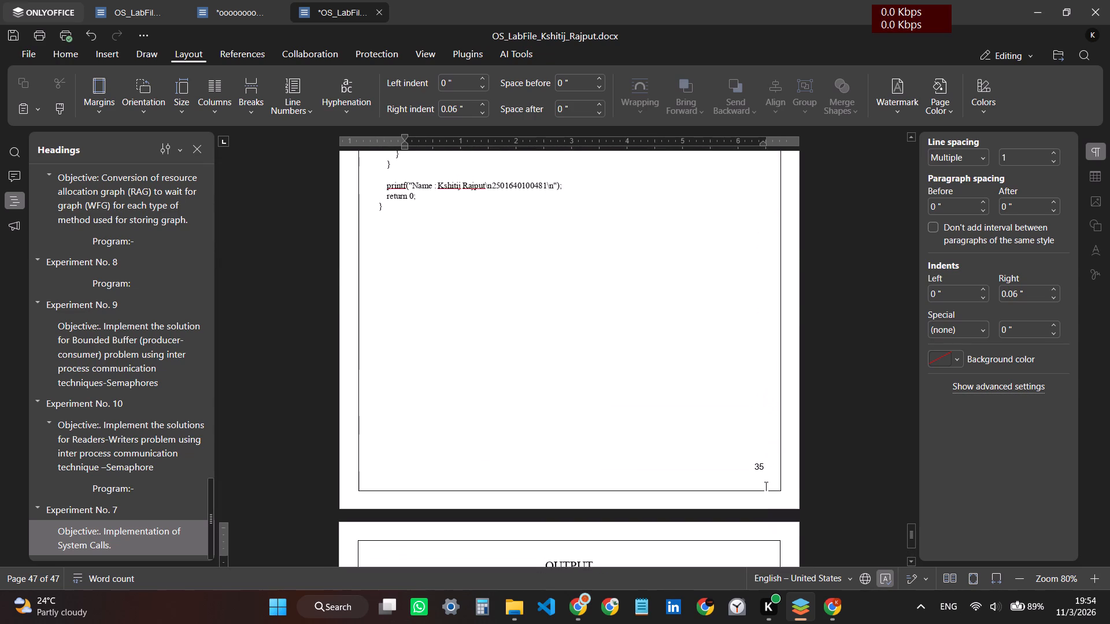
scroll(765, 486, up, 6)
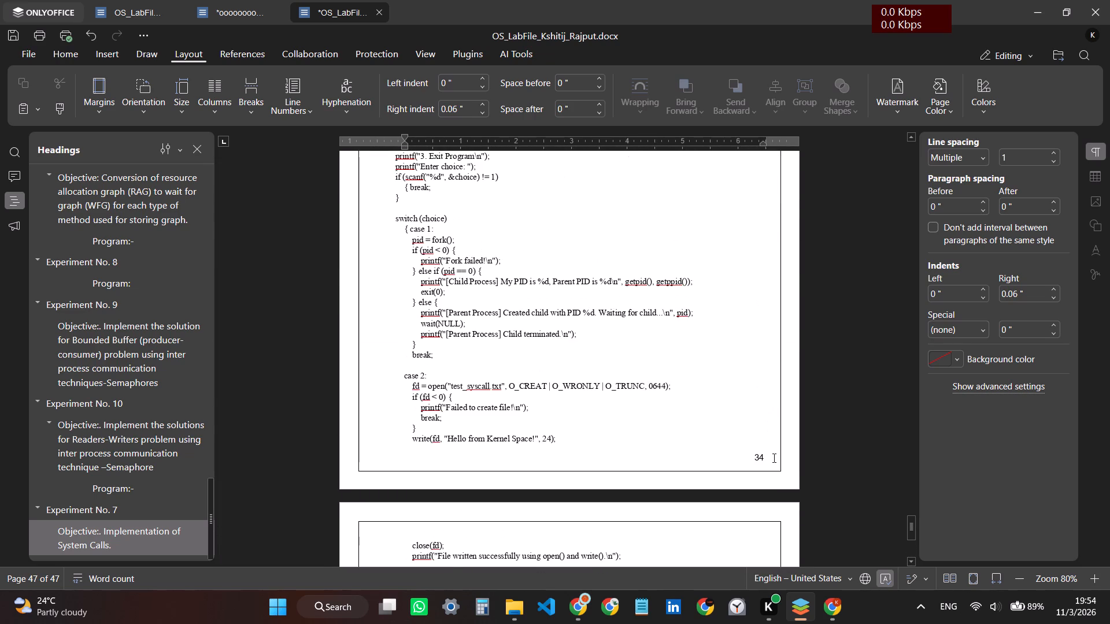
scroll(771, 460, up, 8)
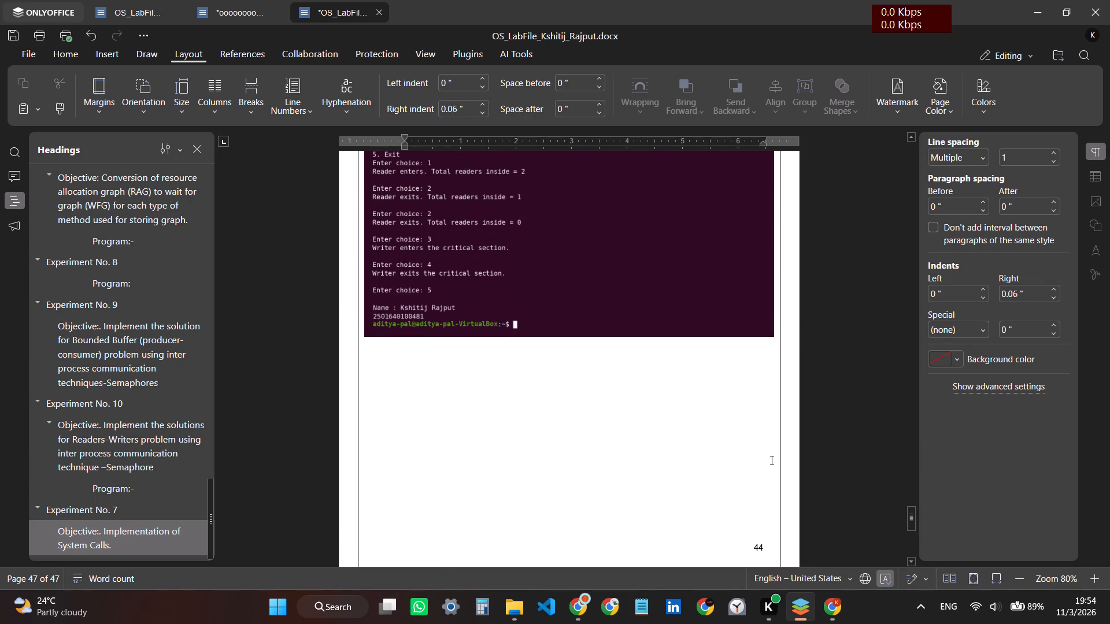
click(110, 265)
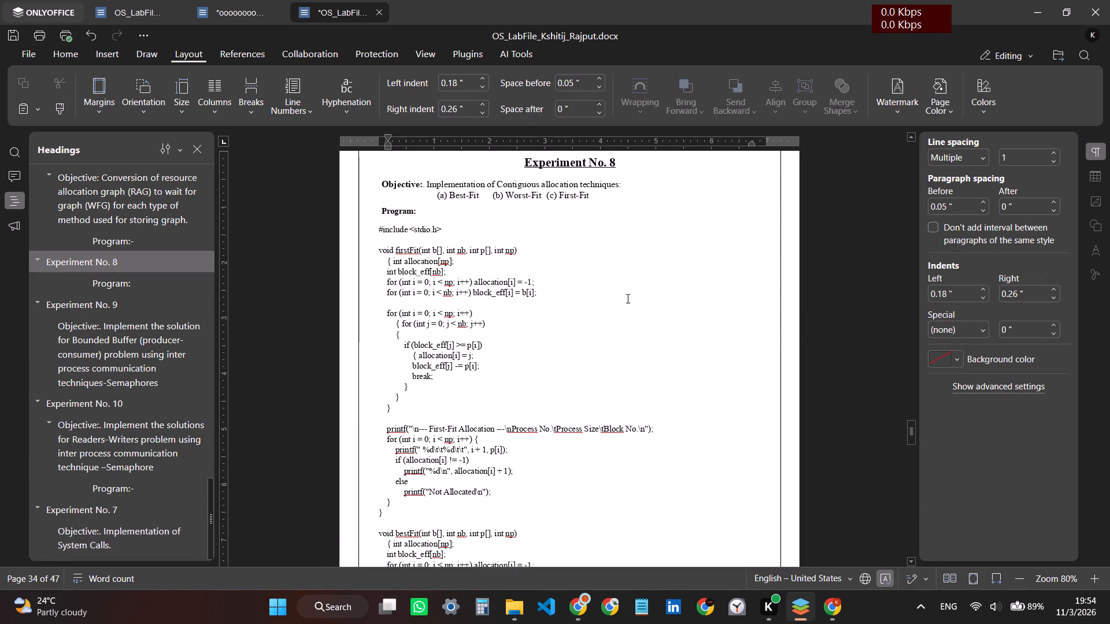
scroll(712, 363, down, 7)
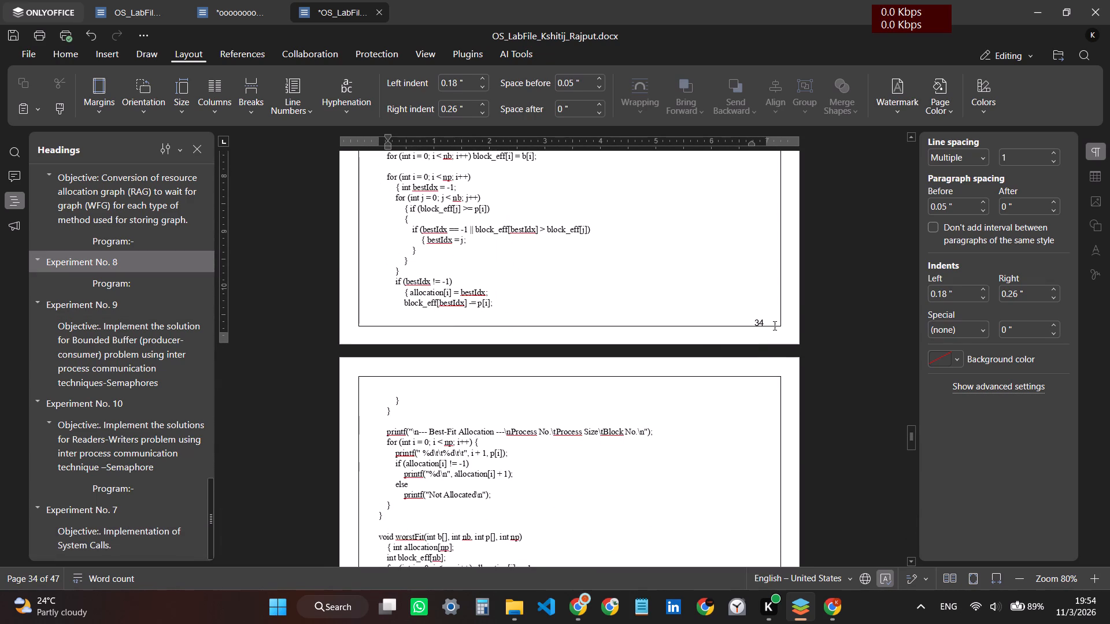
click(767, 324)
key(BackSpace)
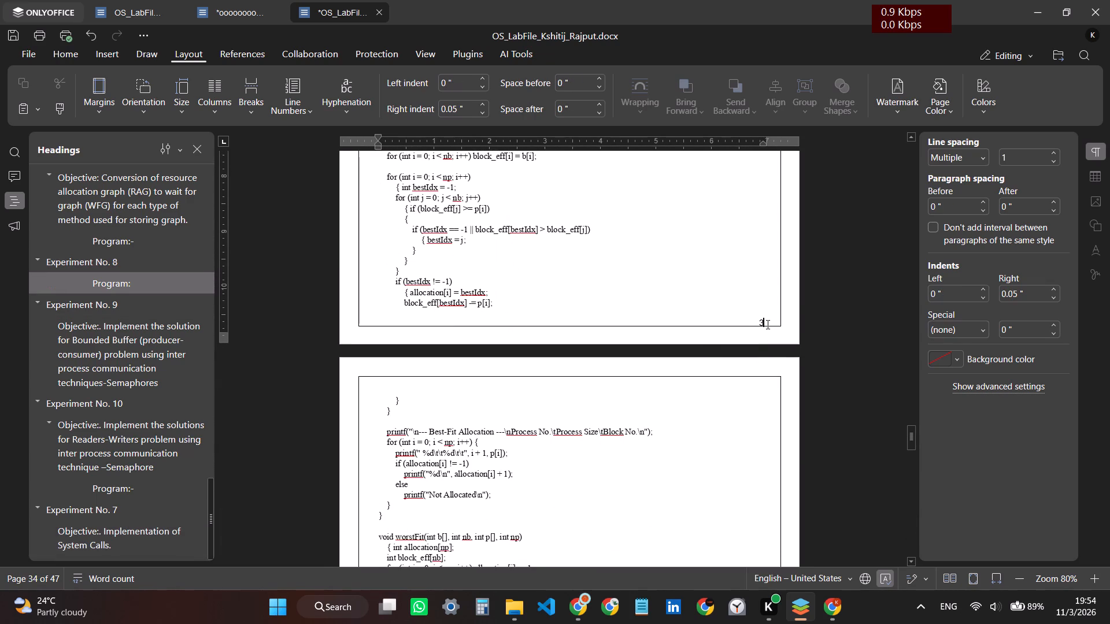
key(7)
click(732, 303)
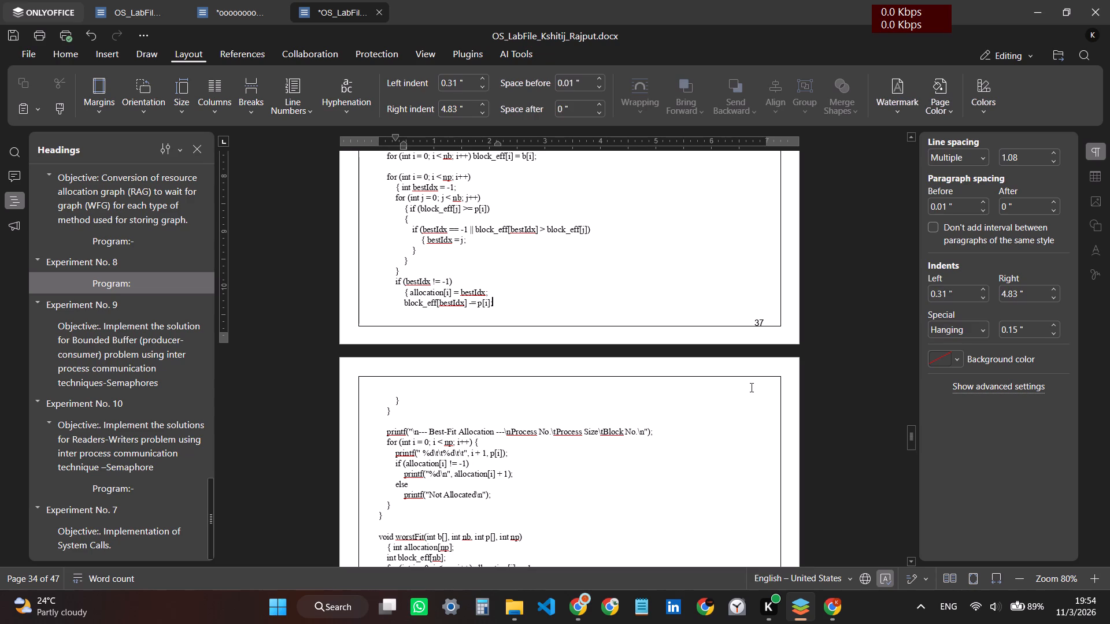
Change the page number on Experiment 8's second code page, where main() begins, to 38.
scroll(752, 412, down, 9)
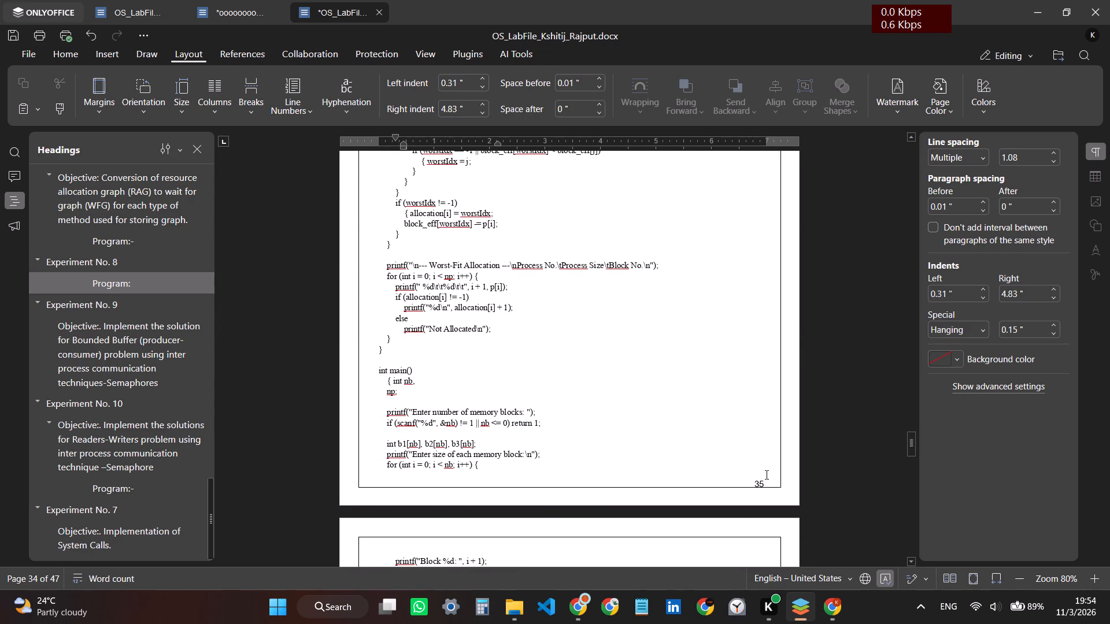
click(759, 482)
key(Right)
key(BackSpace)
key(8)
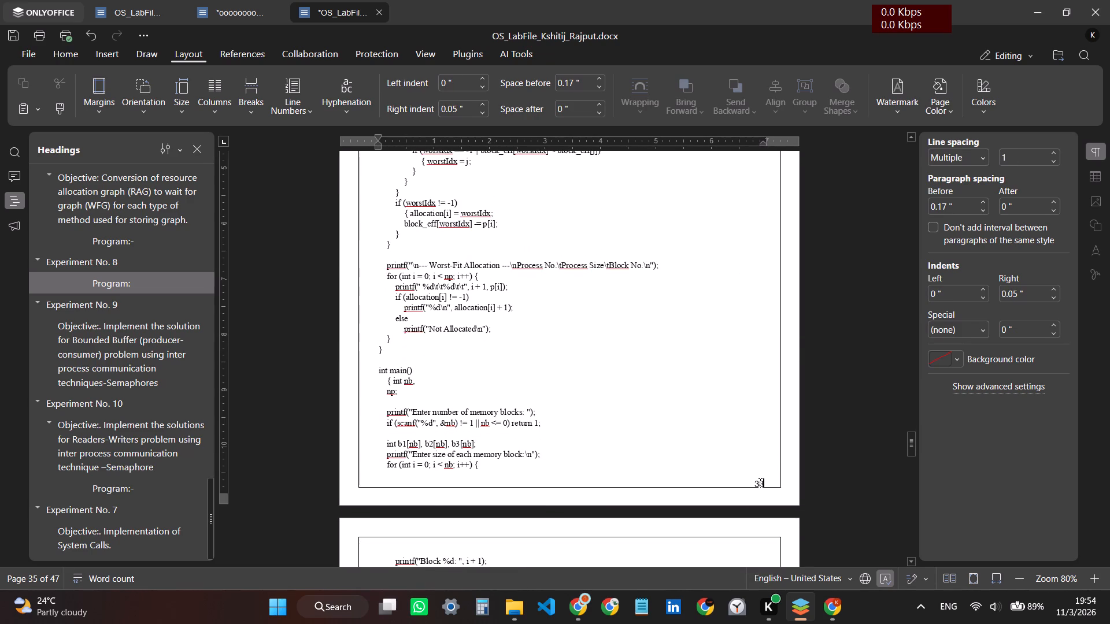
Change the page number on Experiment 8's last code page to 39.
scroll(759, 483, down, 9)
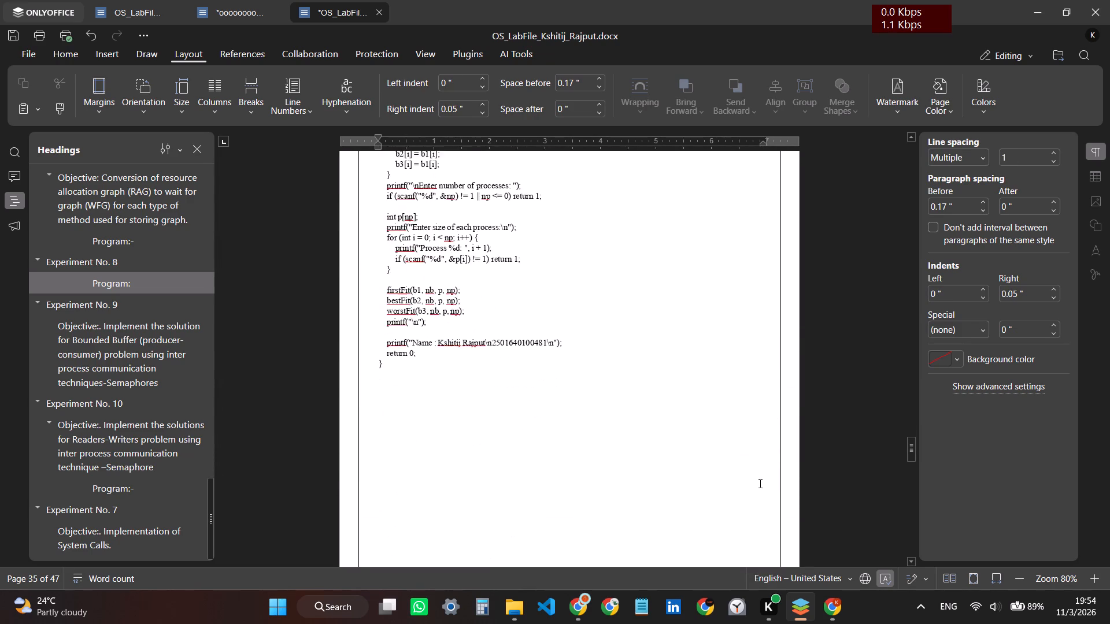
scroll(759, 483, down, 2)
click(765, 409)
key(BackSpace)
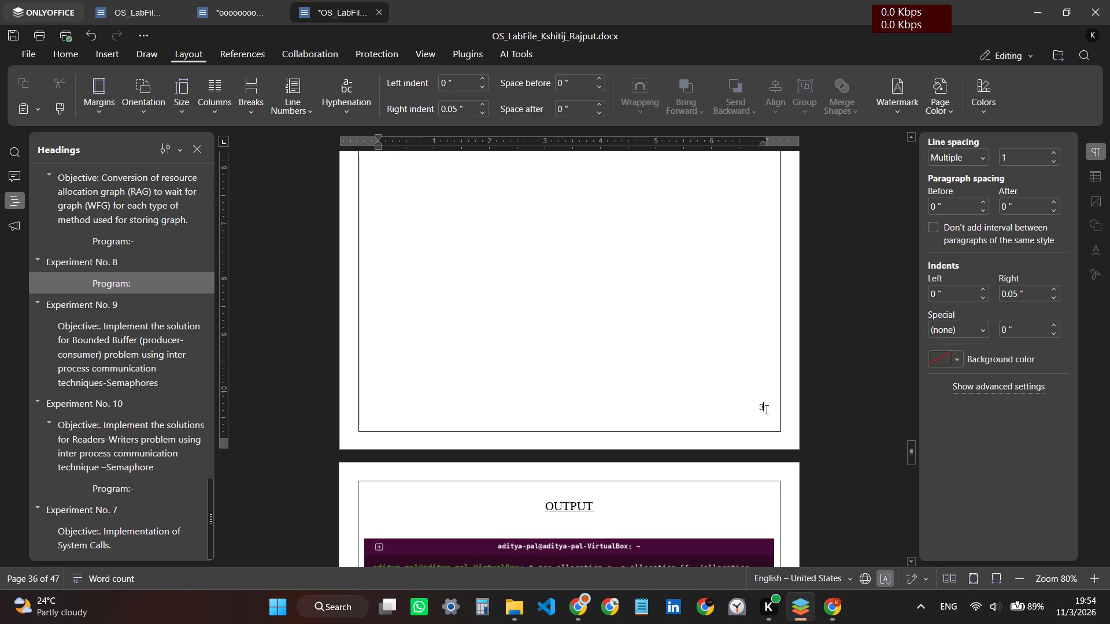
key(9)
Change the page number on Experiment 8's output page to 40.
scroll(765, 409, down, 10)
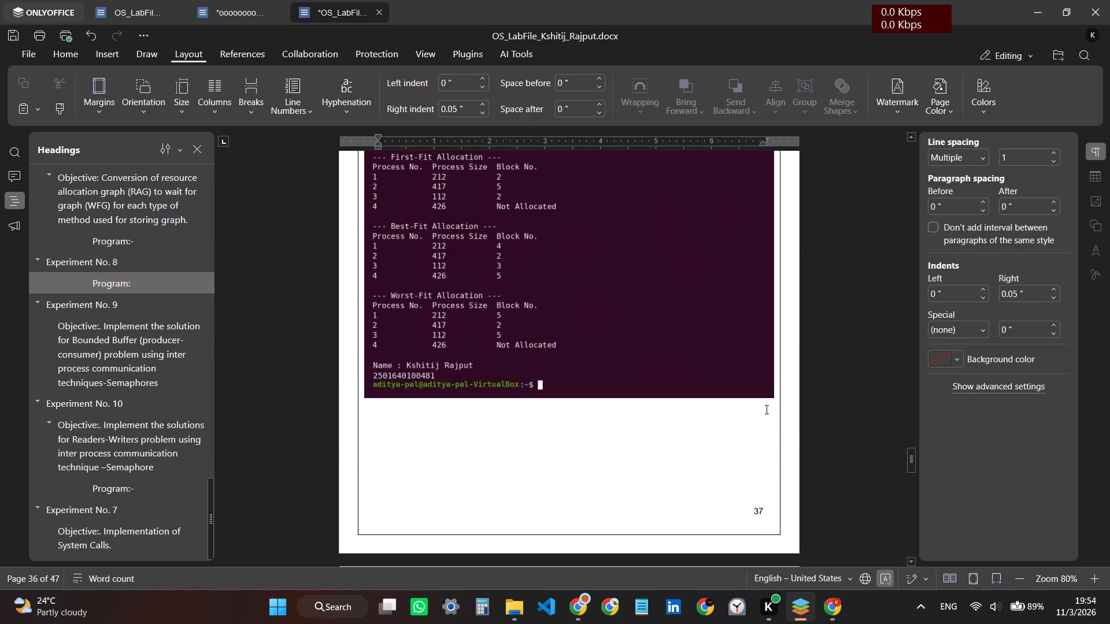
click(765, 506)
key(BackSpace)
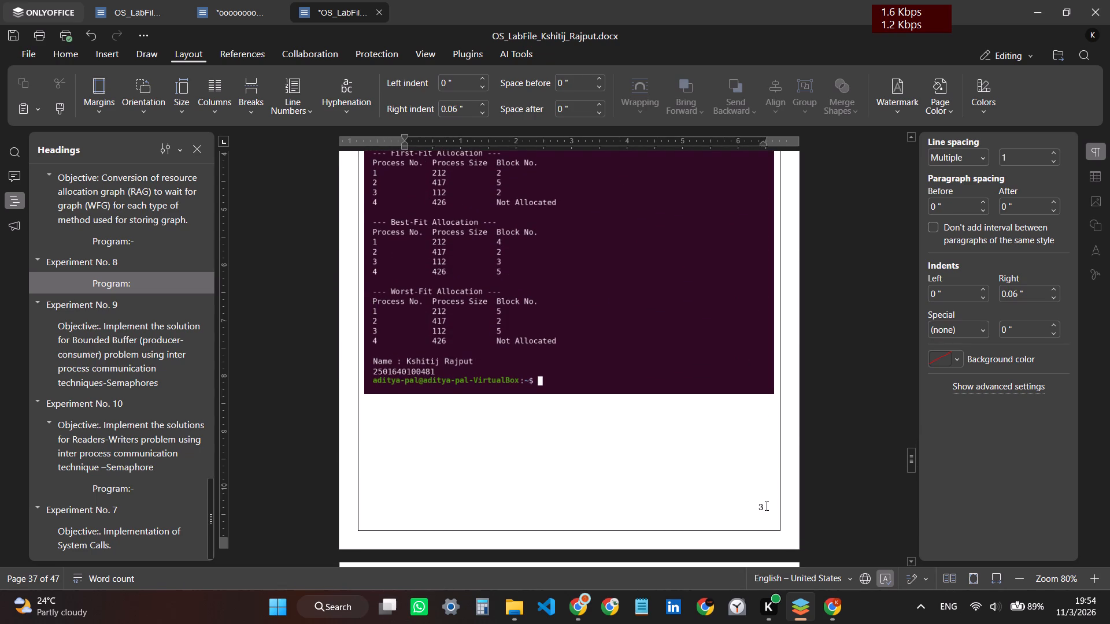
key(BackSpace)
text(40)
Change the page number on the first page of Experiment No. 9 to 41.
scroll(765, 506, down, 9)
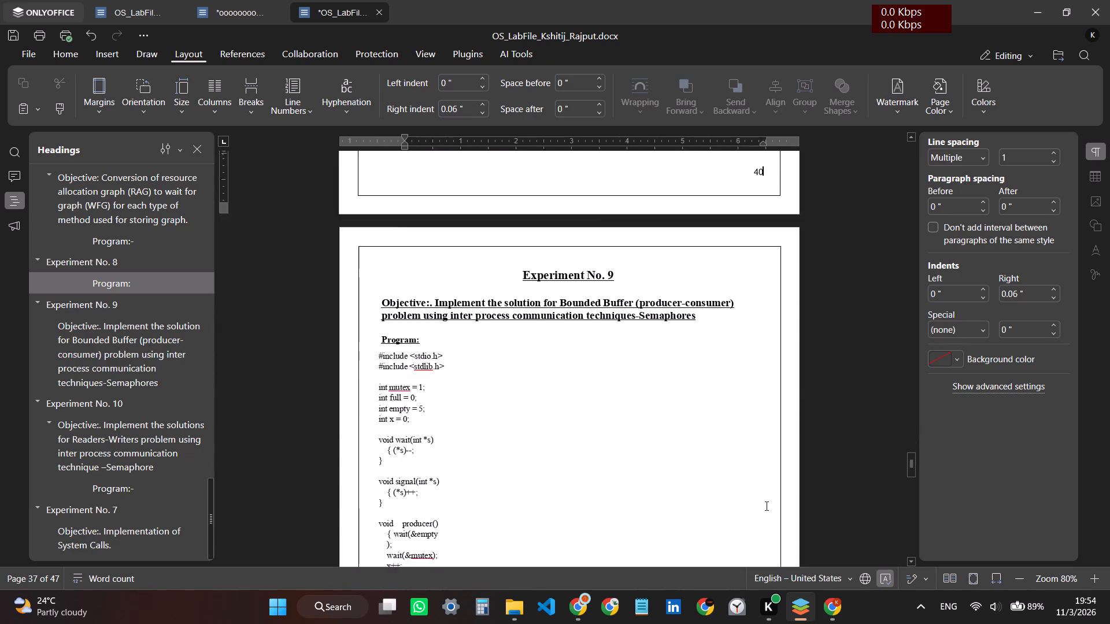
scroll(765, 506, down, 1)
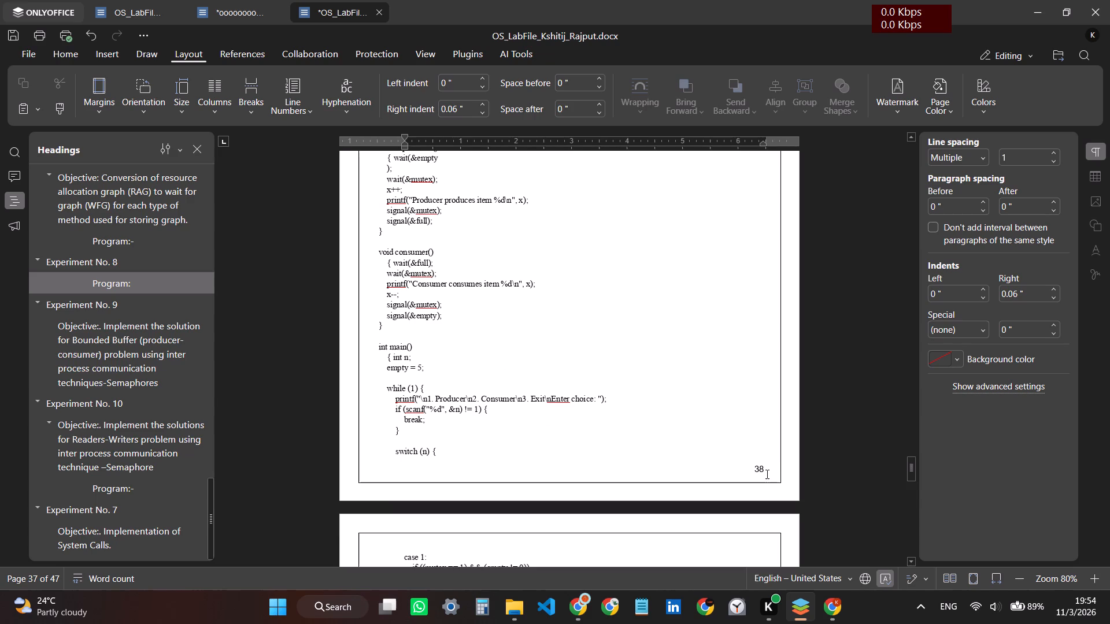
click(766, 470)
key(BackSpace)
key(BackSpace)
text(41)
Change the page number on Experiment 9's second code page to 42.
scroll(766, 470, down, 5)
scroll(766, 470, up, 2)
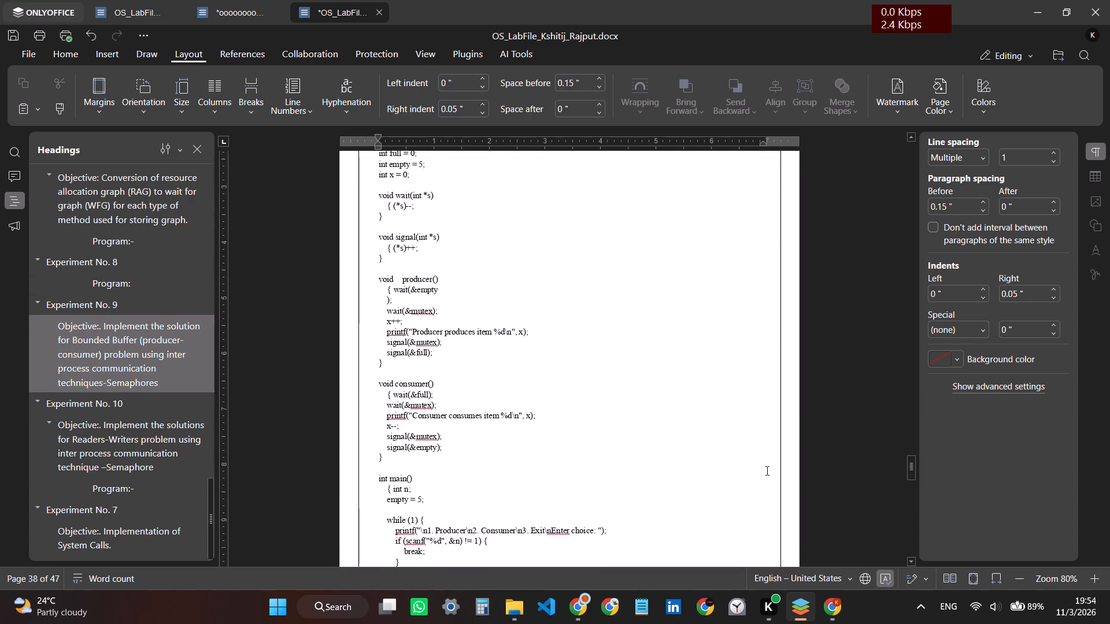
scroll(766, 470, up, 1)
scroll(766, 470, down, 10)
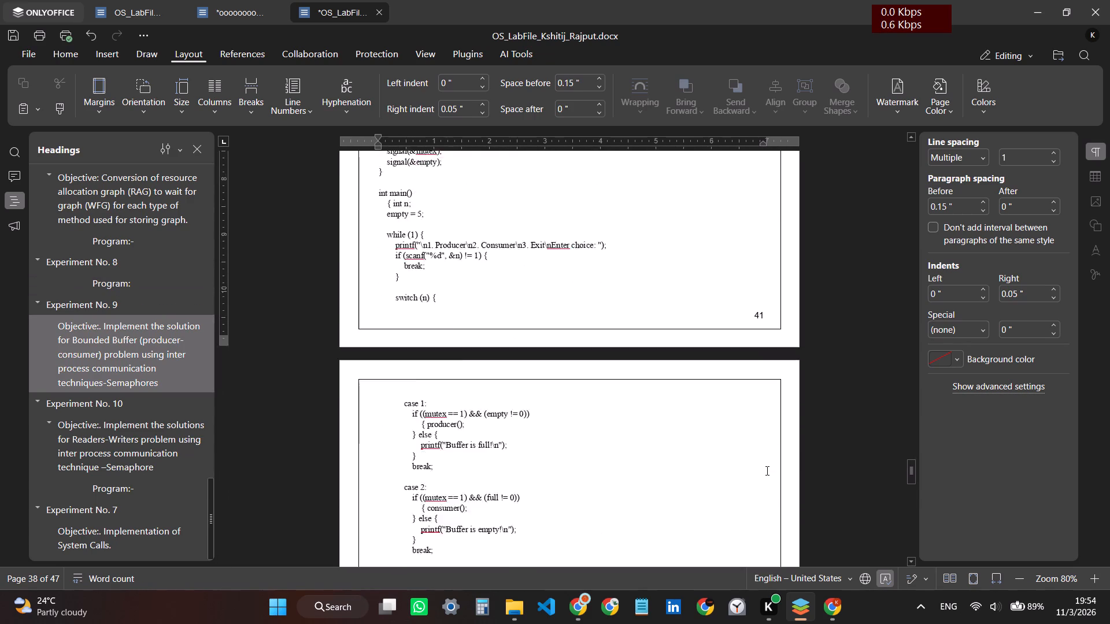
scroll(766, 470, down, 1)
click(765, 529)
key(BackSpace)
key(BackSpace)
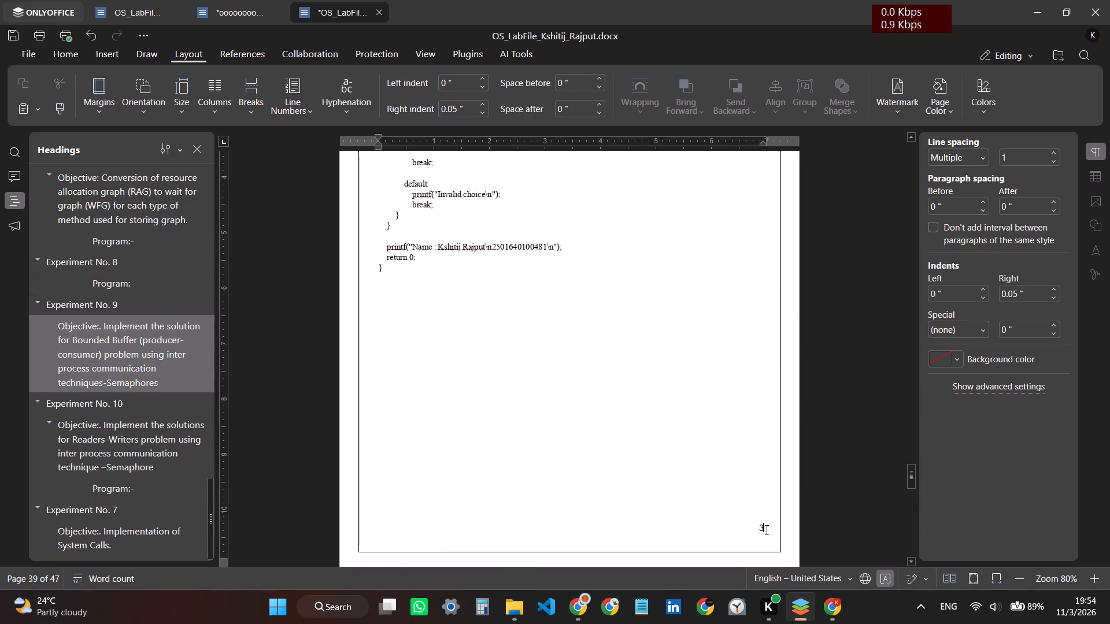
text(42)
Change the page number on Experiment 9's output page to 43.
scroll(765, 529, down, 4)
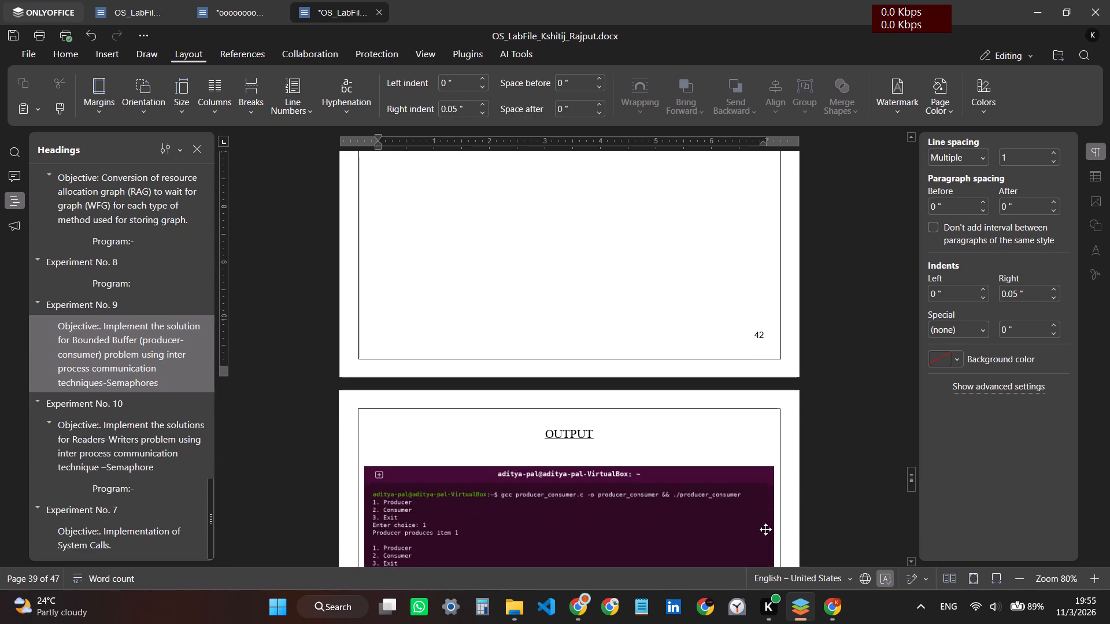
scroll(765, 529, down, 8)
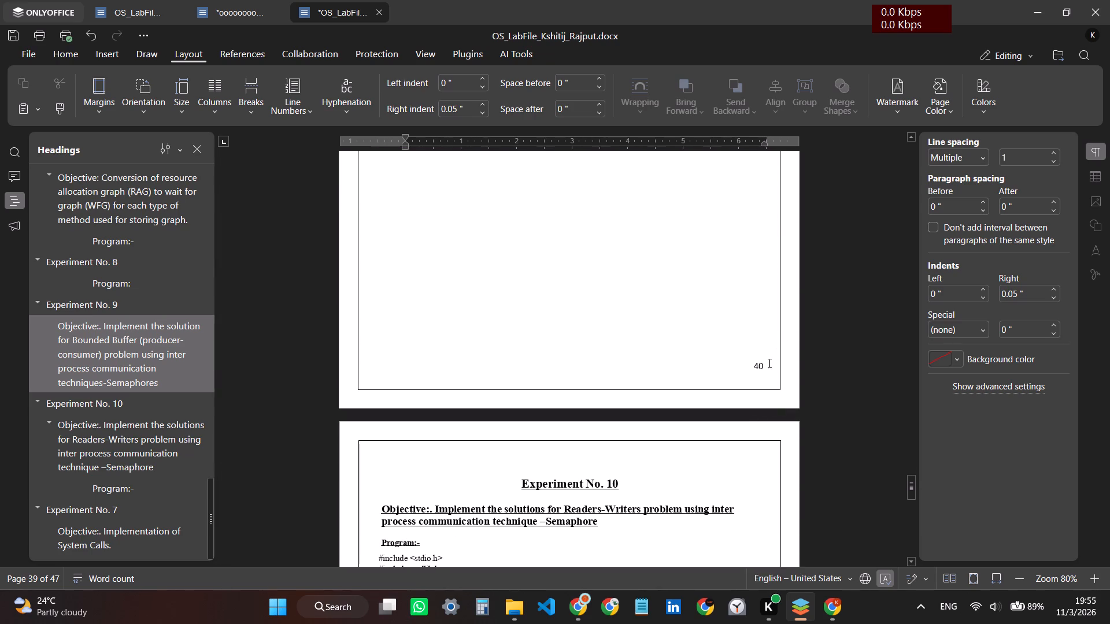
click(768, 363)
key(Left)
key(BackSpace)
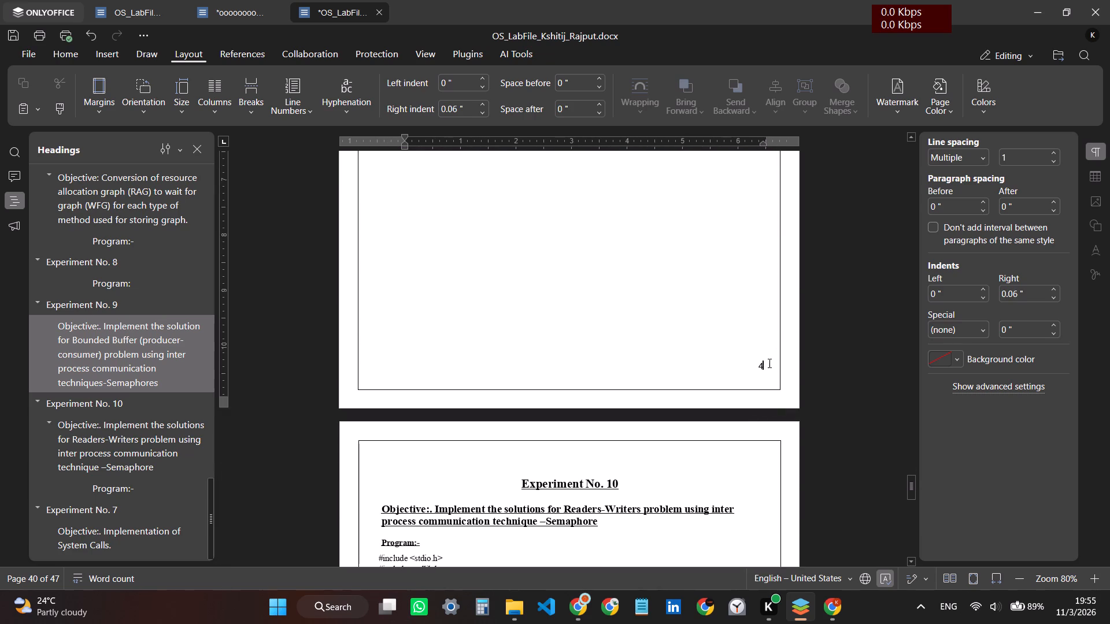
key(BackSpace)
text(43)
Change the page number on the first page of Experiment No. 10 to 44.
scroll(768, 363, down, 9)
scroll(768, 363, up, 1)
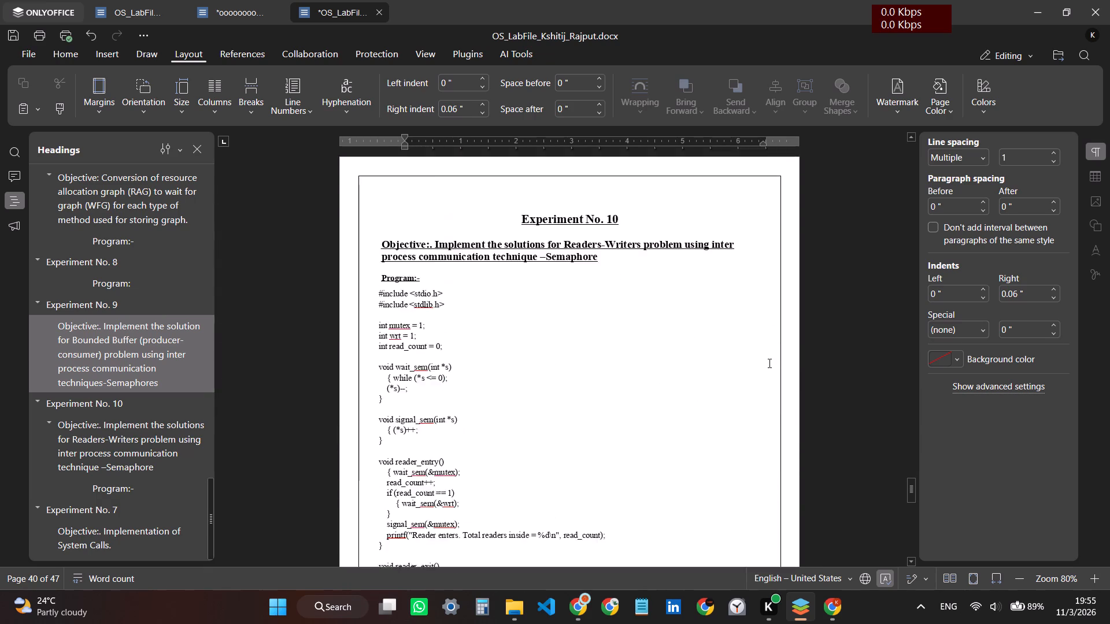
scroll(768, 357, down, 8)
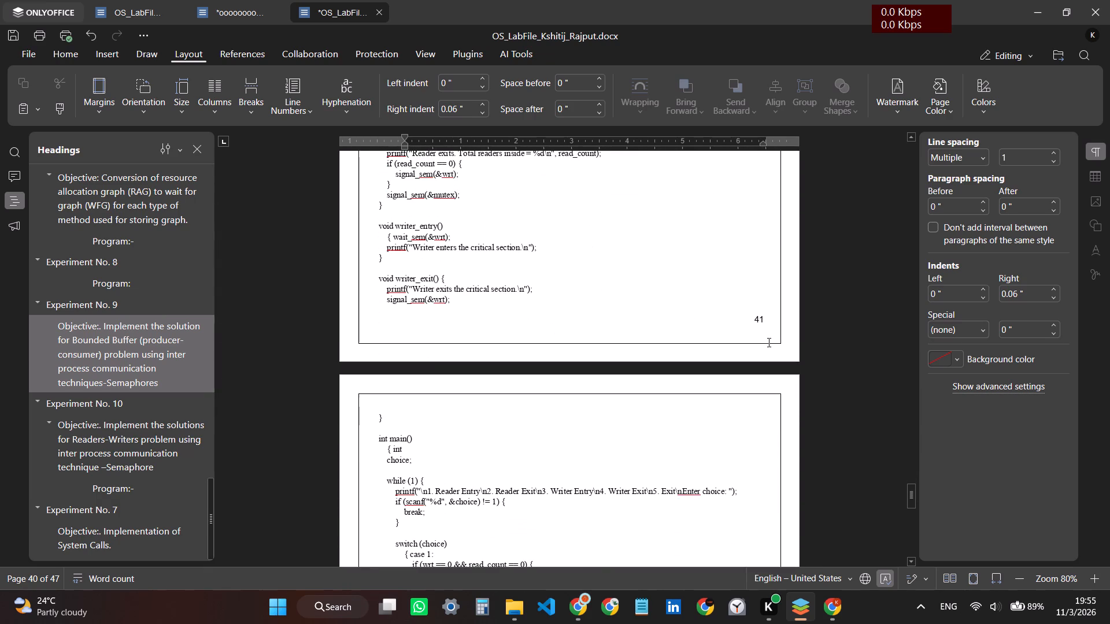
click(763, 316)
key(BackSpace)
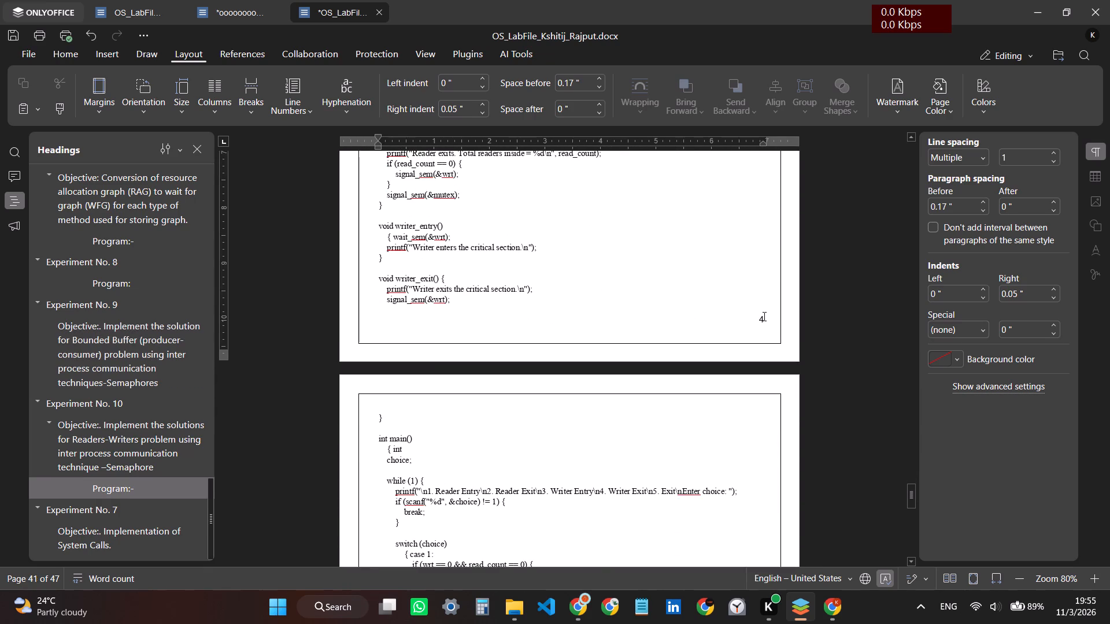
key(4)
Change the page number on Experiment 10's second code page, containing the switch cases, to 45.
scroll(763, 316, down, 7)
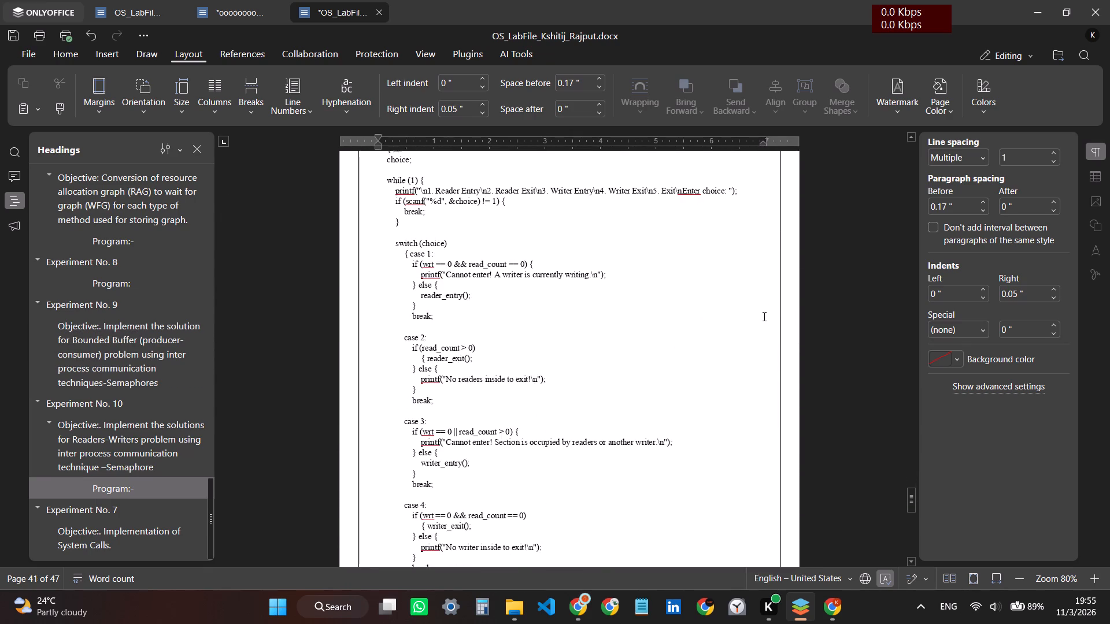
scroll(763, 316, down, 3)
click(763, 350)
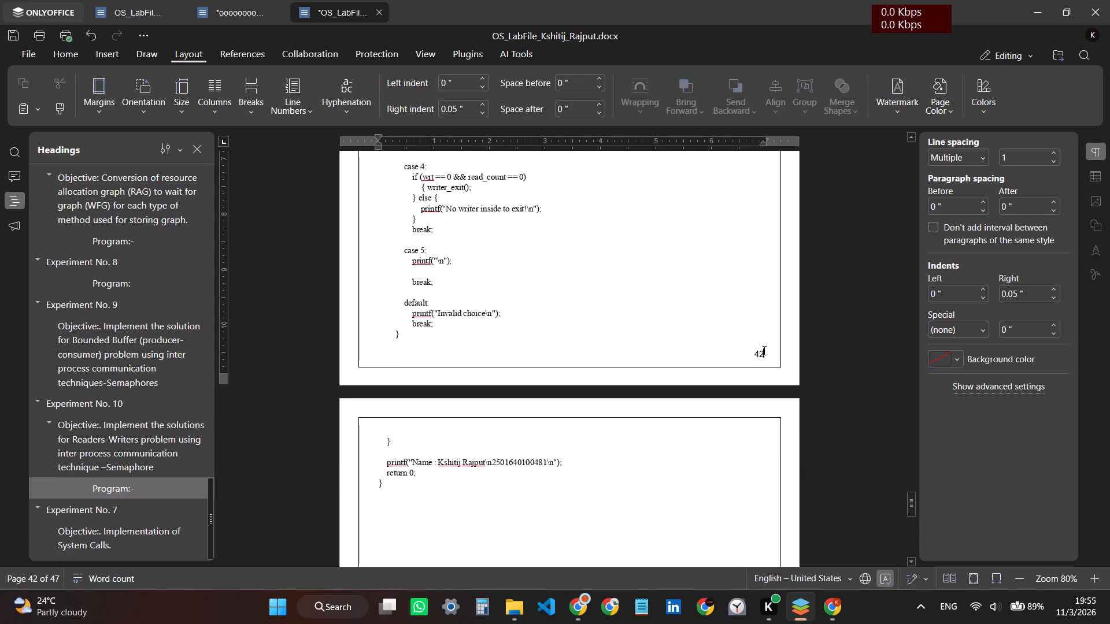
key(BackSpace)
key(5)
Change the page number on Experiment 10's last code page, the one ending with return 0, to 46.
scroll(763, 350, down, 5)
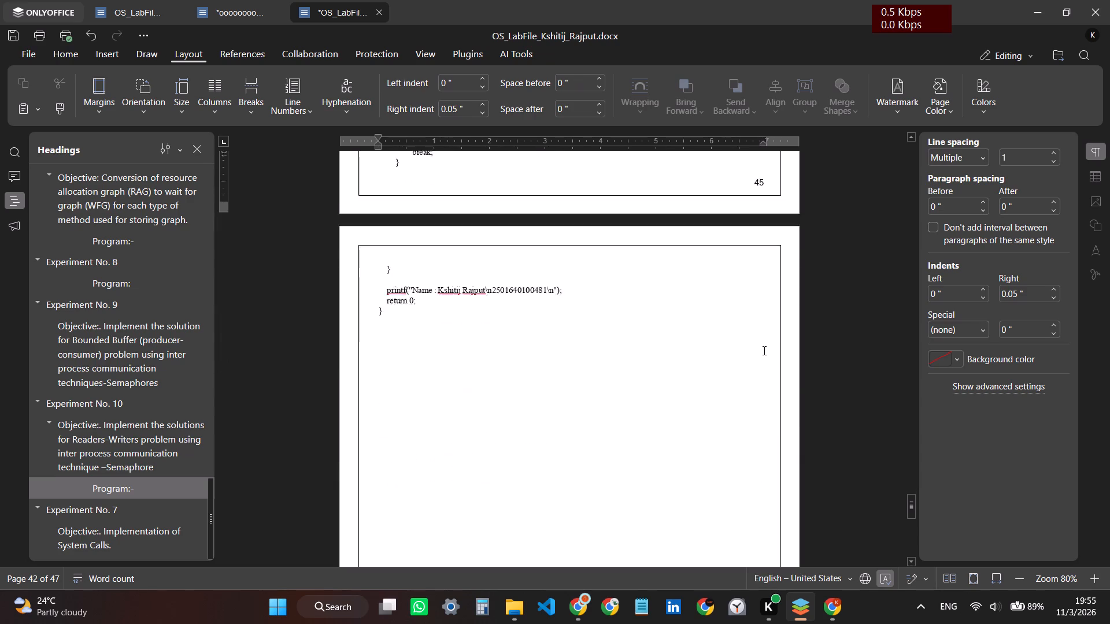
scroll(763, 350, down, 5)
scroll(767, 272, up, 2)
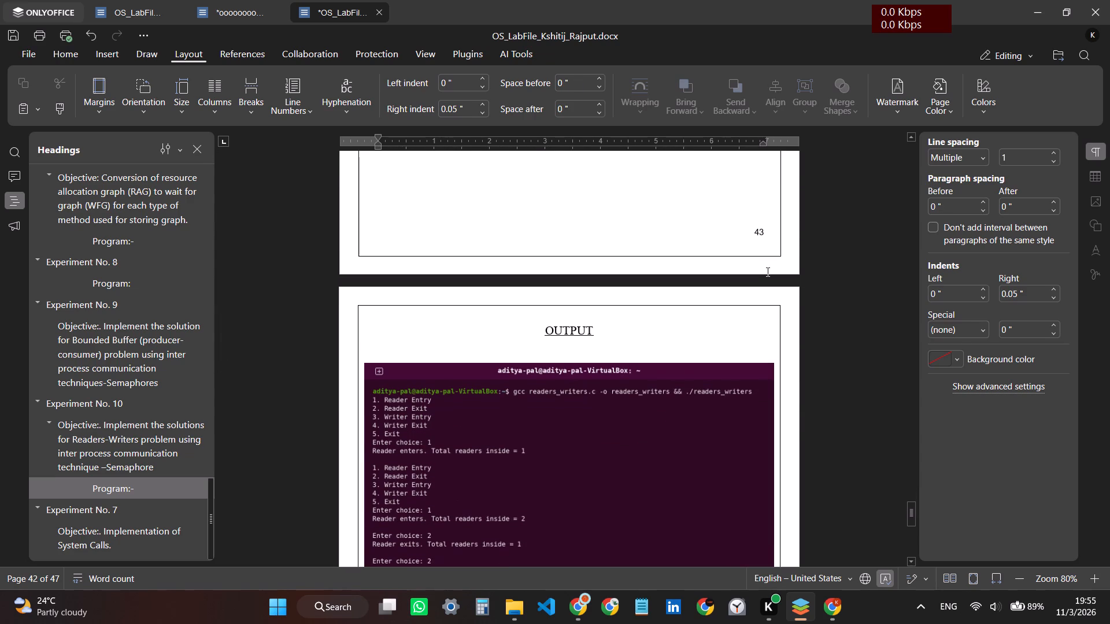
click(765, 230)
key(BackSpace)
key(6)
Change the page number on Experiment 10's output page to 47.
scroll(765, 230, down, 6)
scroll(749, 429, down, 3)
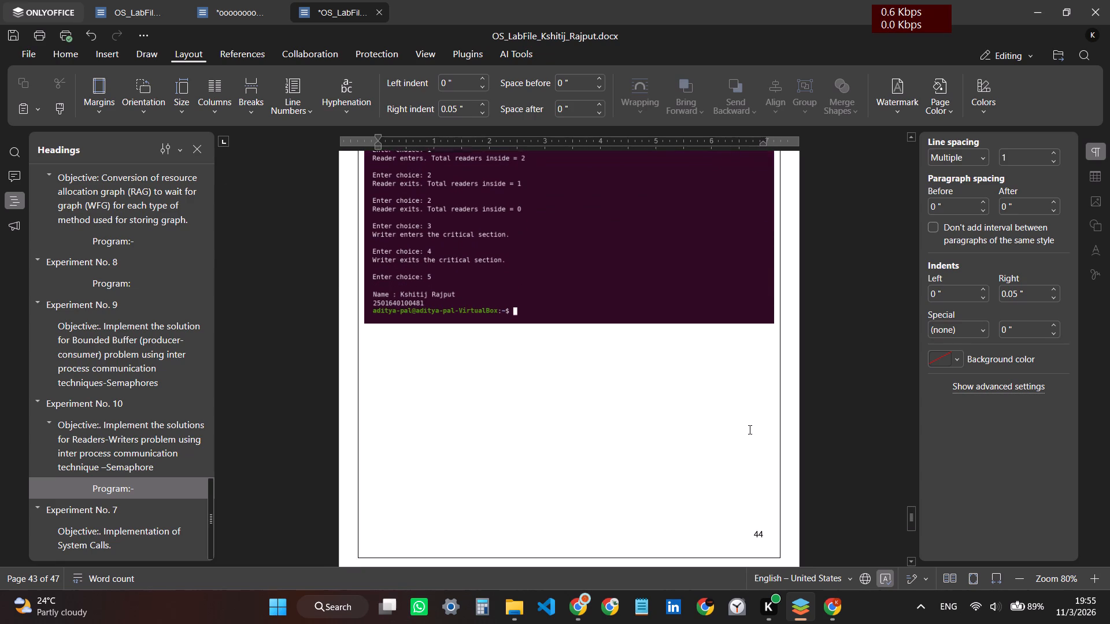
scroll(749, 429, down, 3)
click(765, 339)
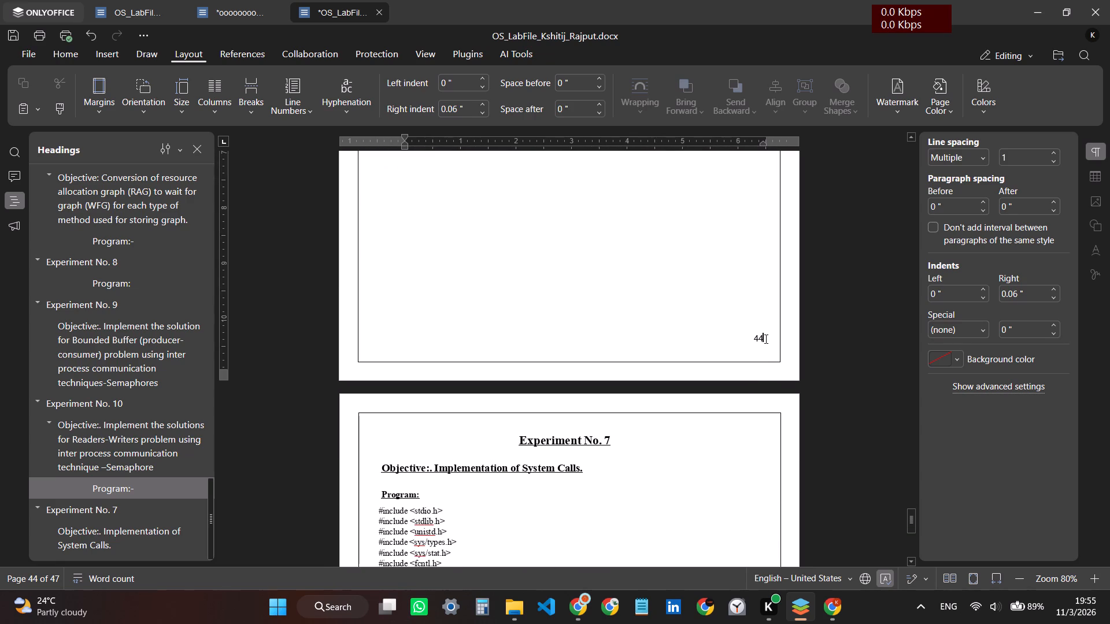
key(BackSpace)
key(7)
Check the page numbering on the System Calls experiment pages and back through Experiments 10 and 9.
scroll(765, 339, down, 8)
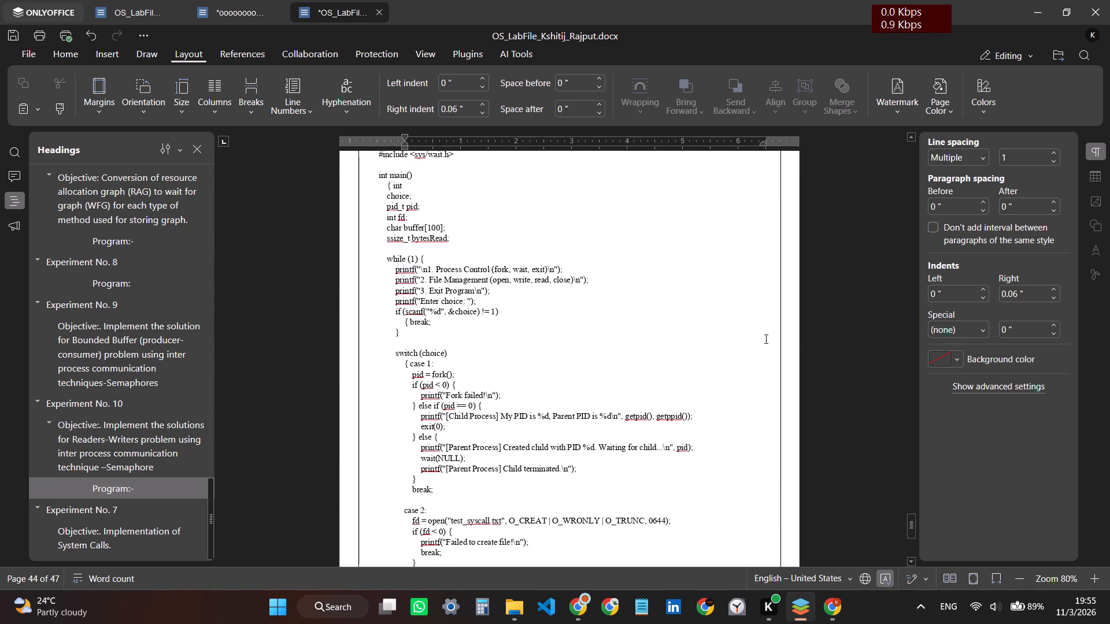
scroll(765, 339, down, 3)
scroll(758, 306, up, 5)
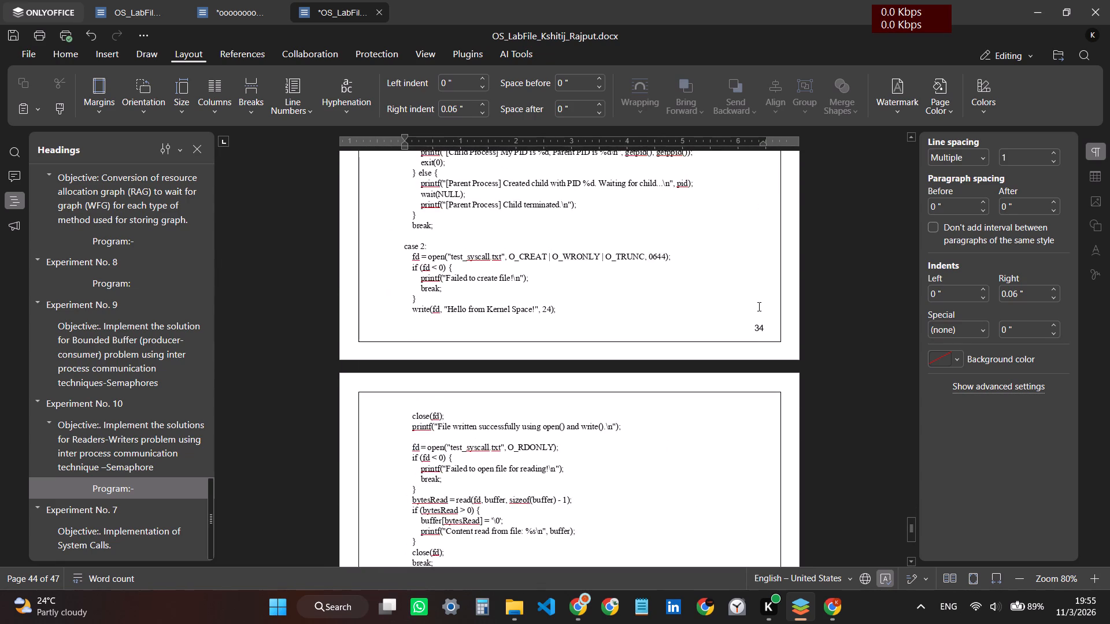
scroll(758, 306, up, 5)
scroll(758, 306, up, 20)
scroll(758, 306, up, 1)
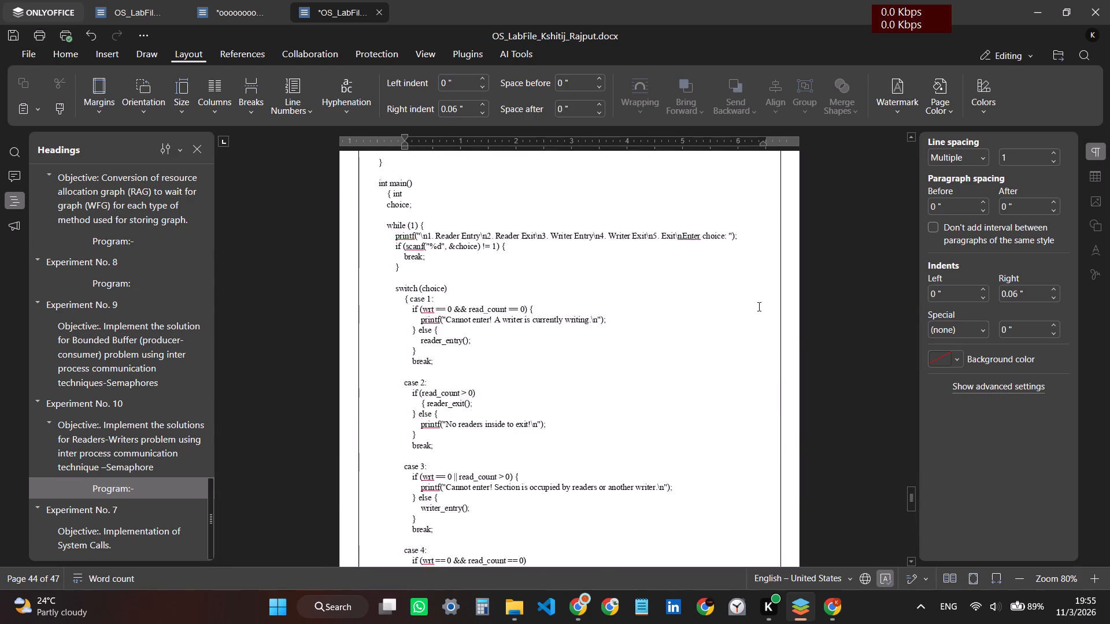
scroll(758, 306, up, 6)
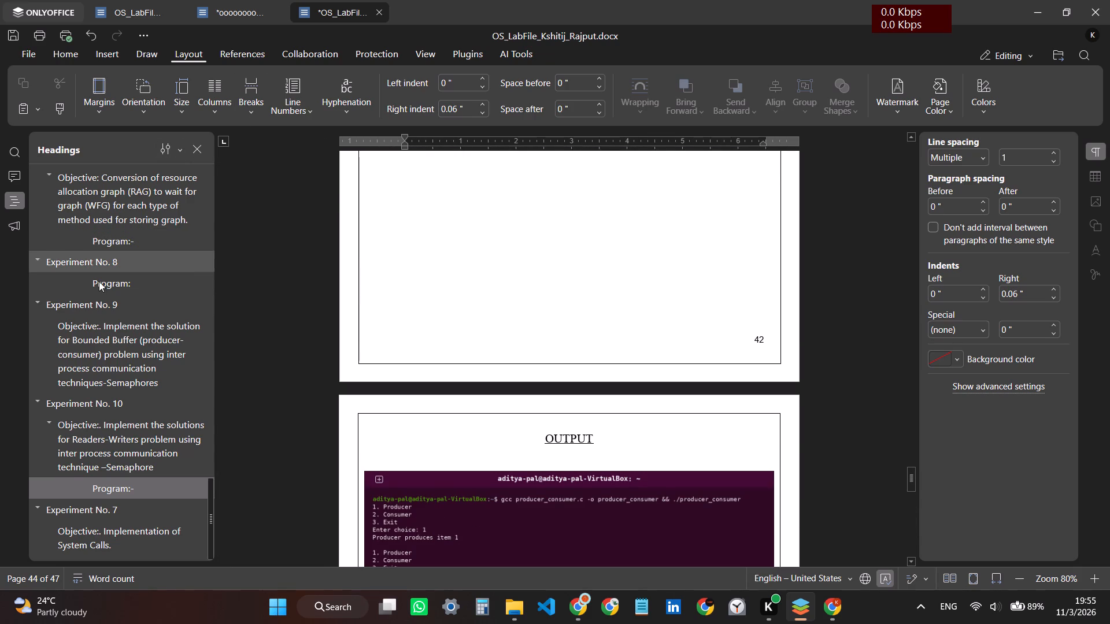
Go to the Experiment No. 2(A) objective through the document headings, close the headings list, and find the experiment's output page.
scroll(99, 281, up, 20)
scroll(116, 471, down, 1)
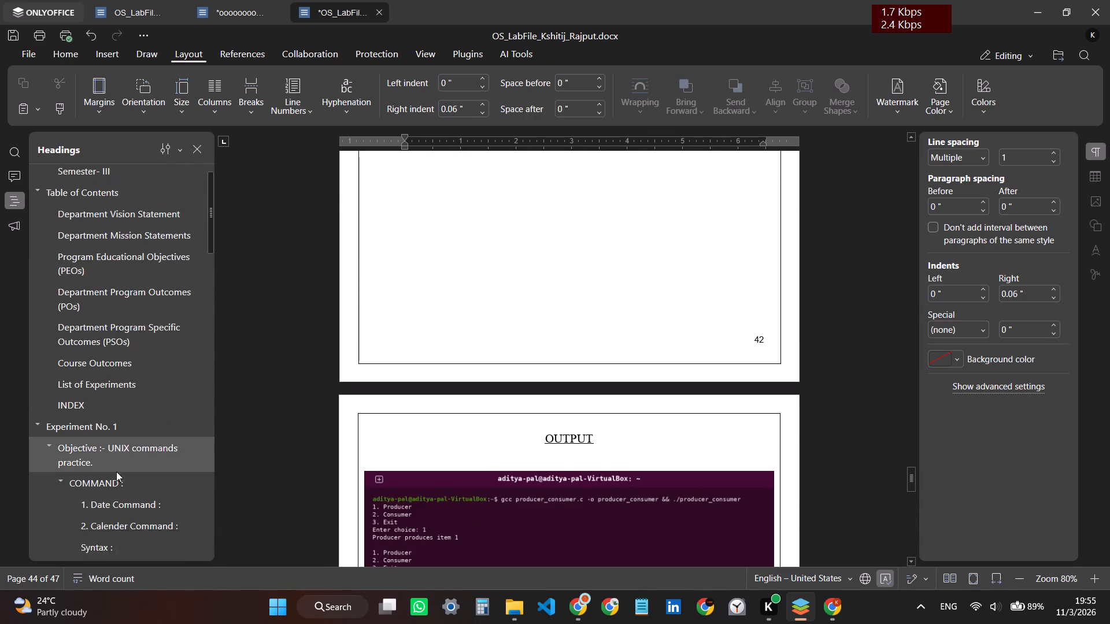
scroll(116, 471, down, 2)
scroll(146, 376, down, 3)
scroll(146, 376, up, 4)
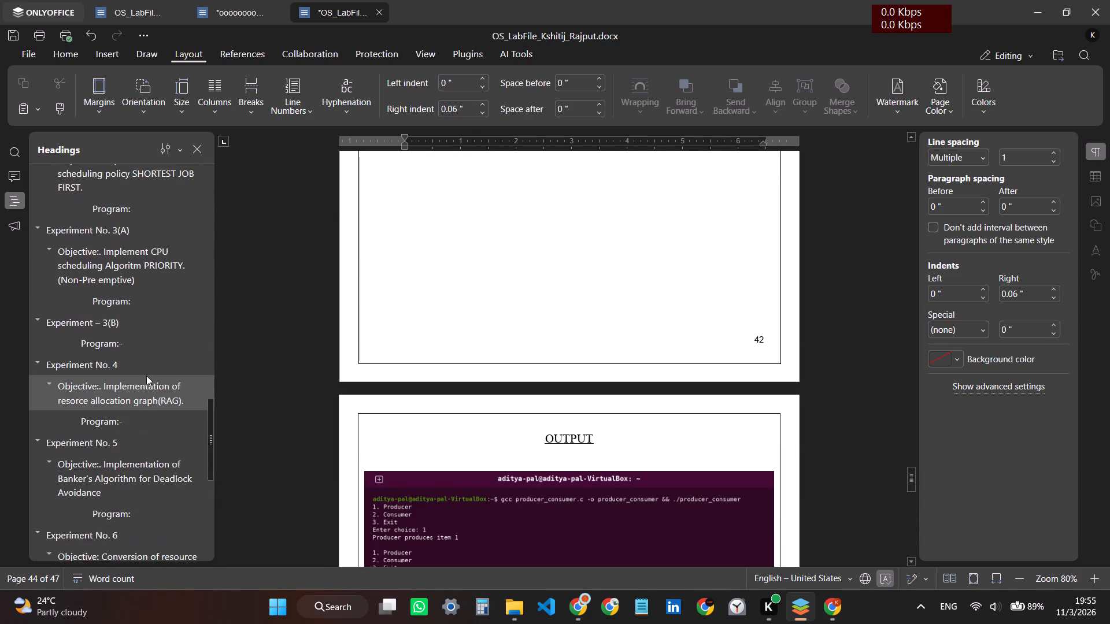
scroll(146, 376, up, 2)
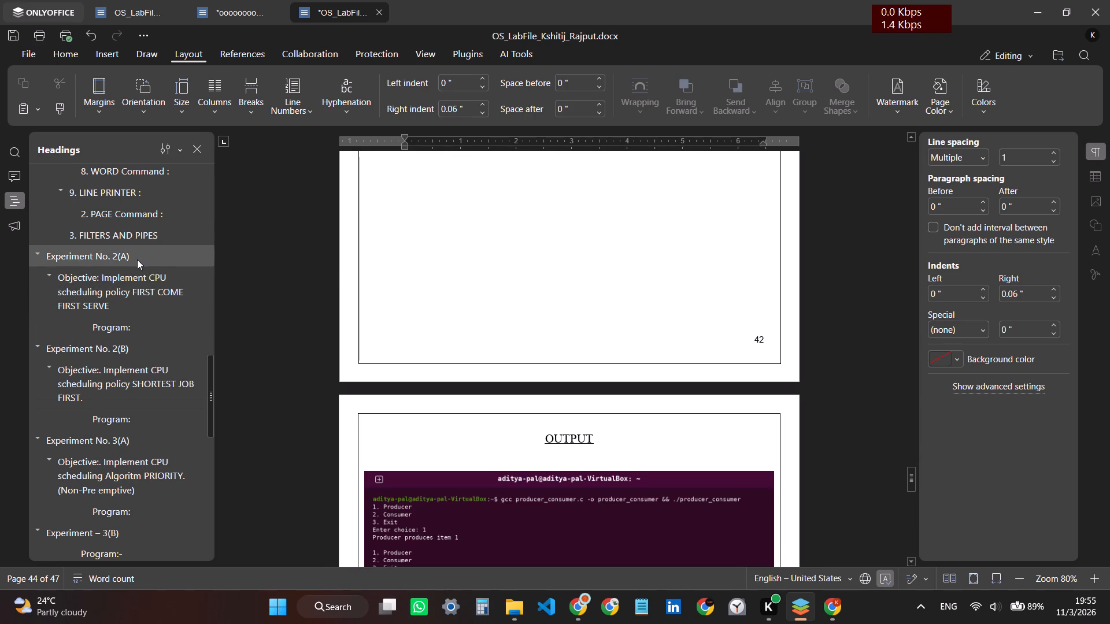
click(125, 279)
click(191, 147)
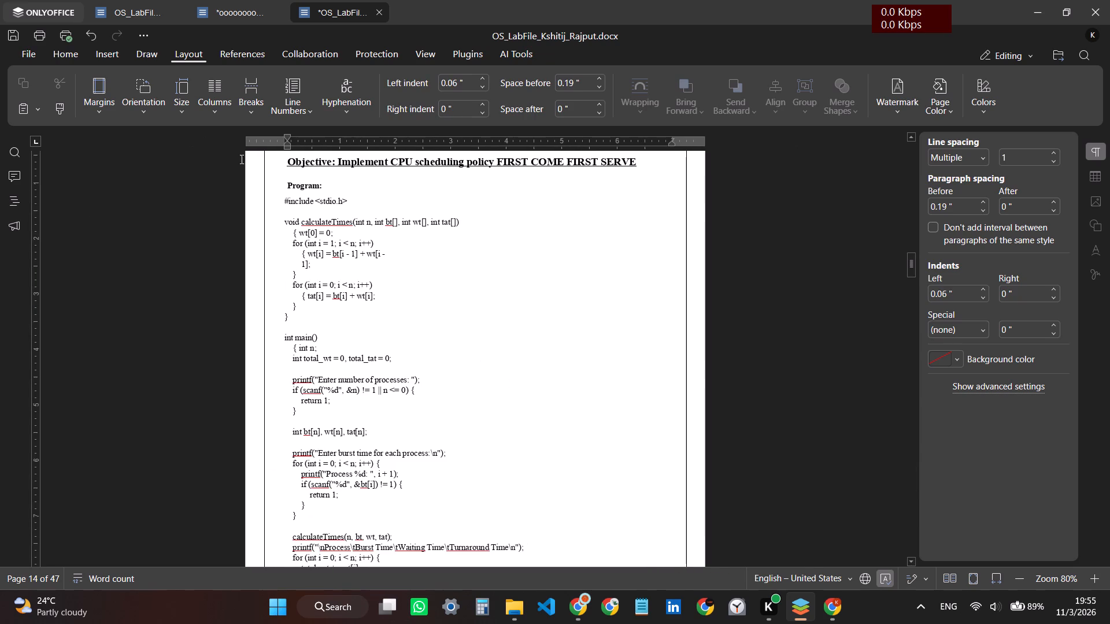
scroll(673, 294, up, 4)
scroll(673, 294, down, 10)
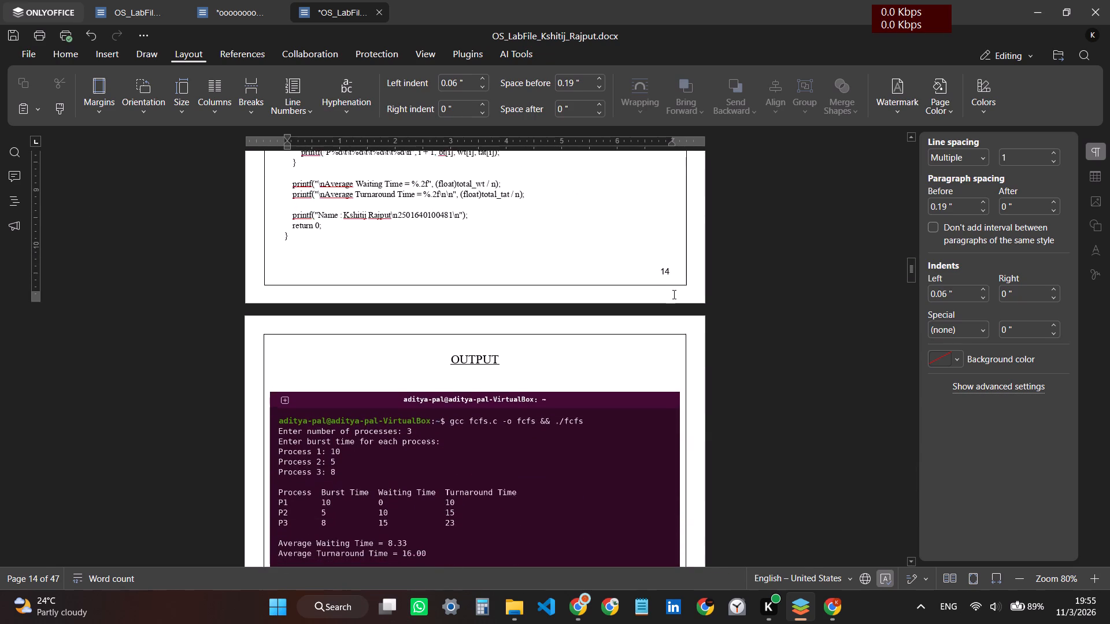
scroll(673, 294, down, 2)
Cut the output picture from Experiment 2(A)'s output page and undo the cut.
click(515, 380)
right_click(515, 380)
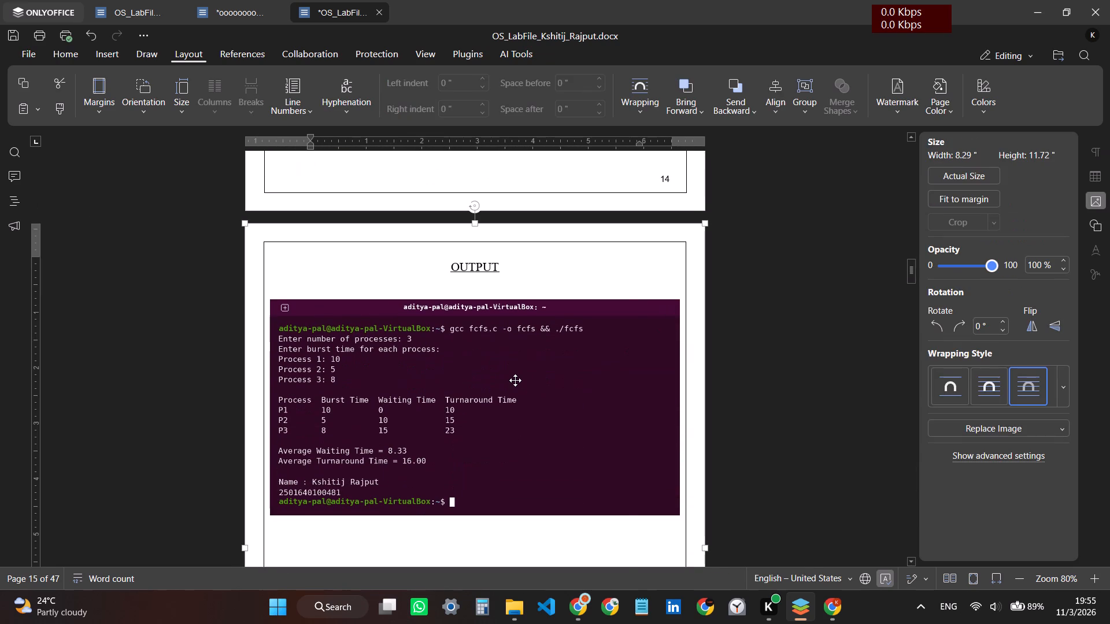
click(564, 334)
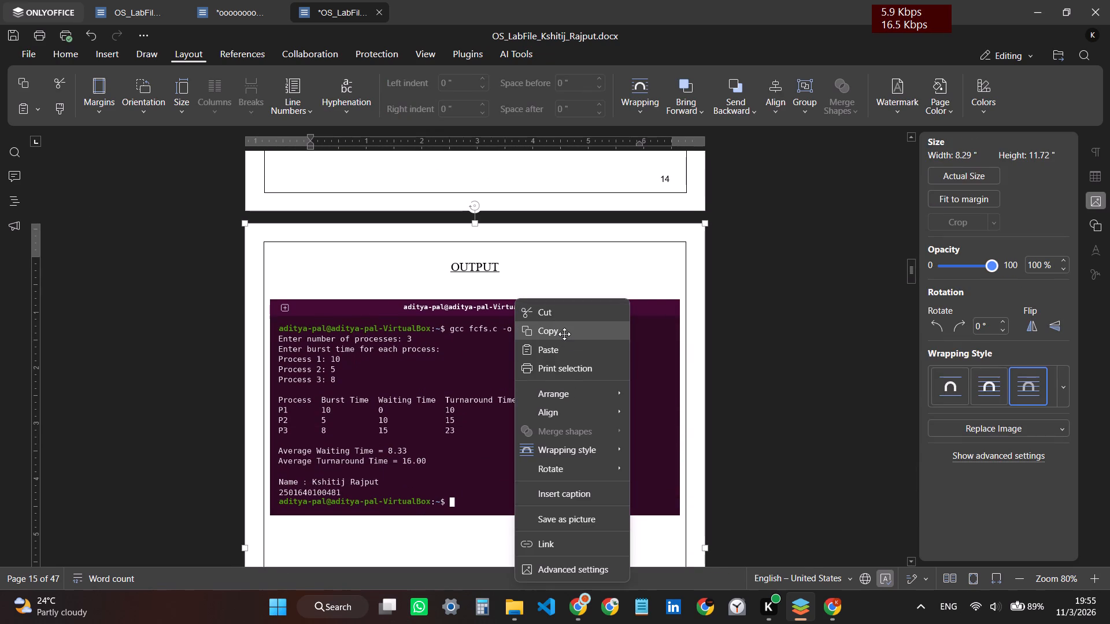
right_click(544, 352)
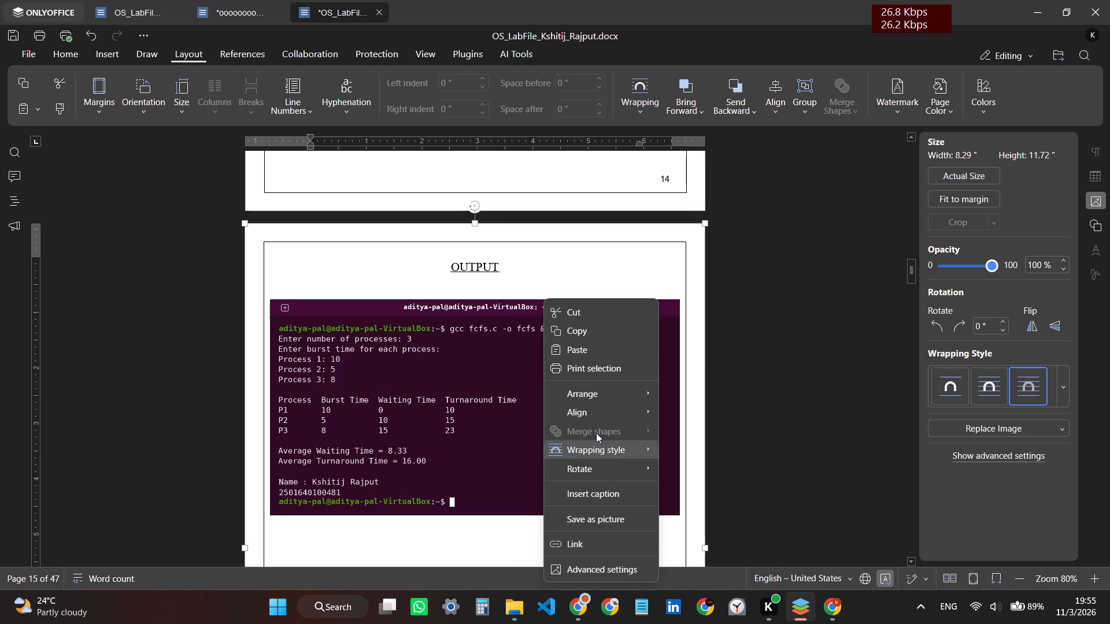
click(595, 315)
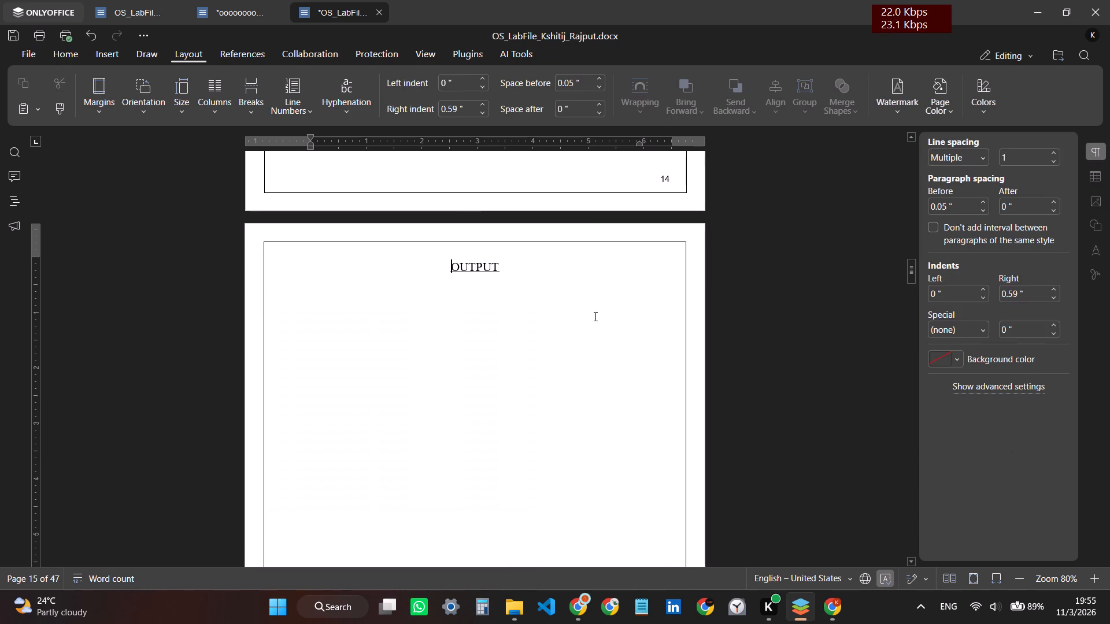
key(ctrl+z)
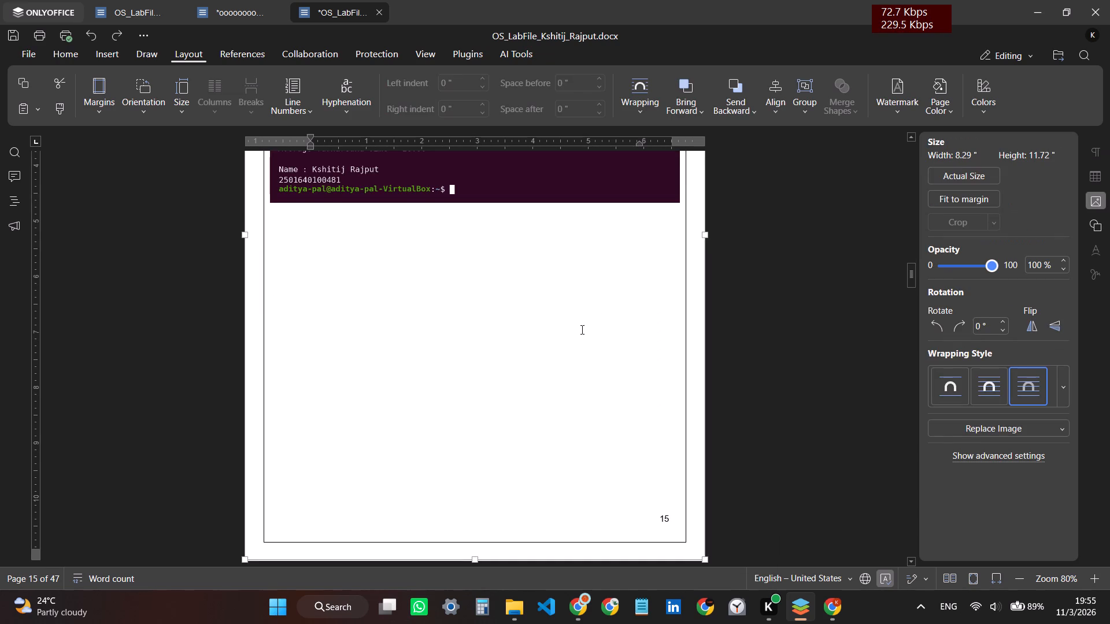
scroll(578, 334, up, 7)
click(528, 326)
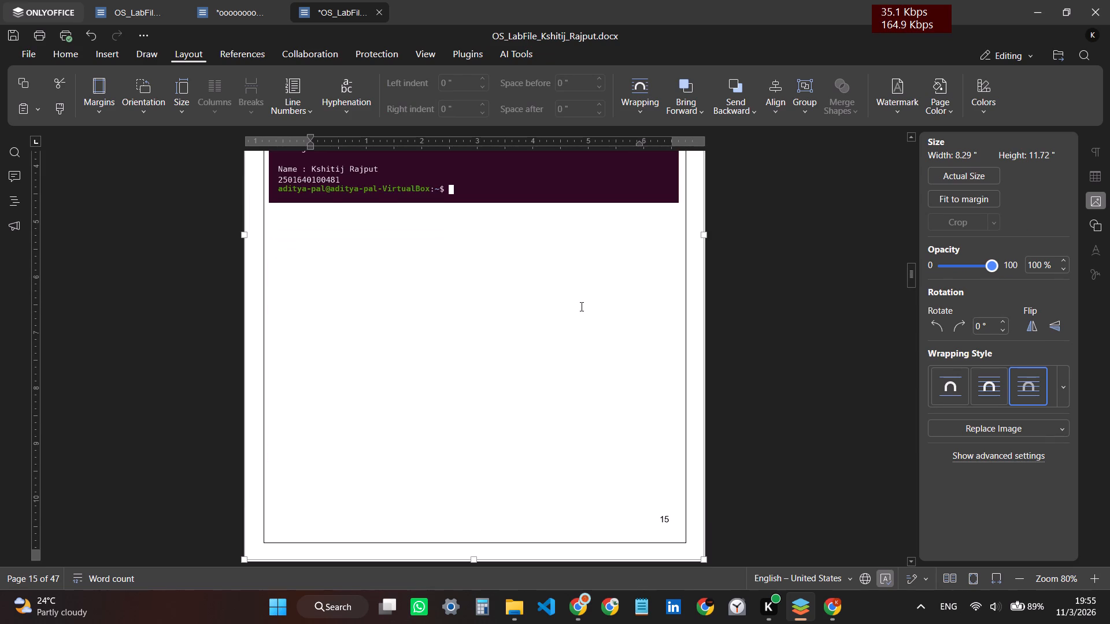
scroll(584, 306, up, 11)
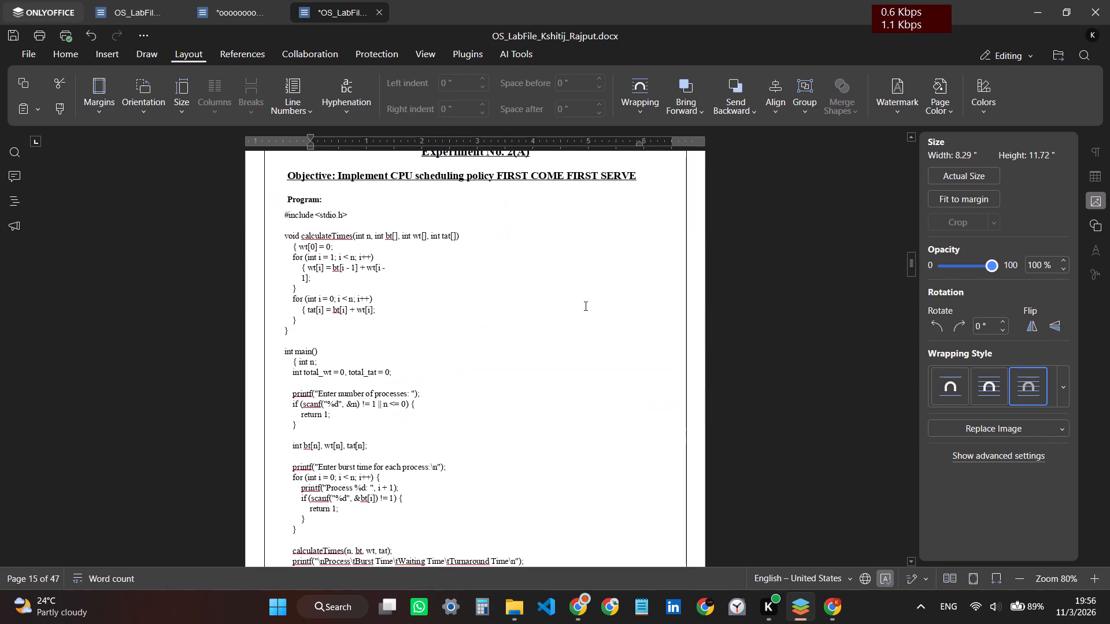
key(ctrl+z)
Crop the terminal title bar off the top of the FCFS screenshot on Experiment 2(A)'s output page.
scroll(584, 306, up, 8)
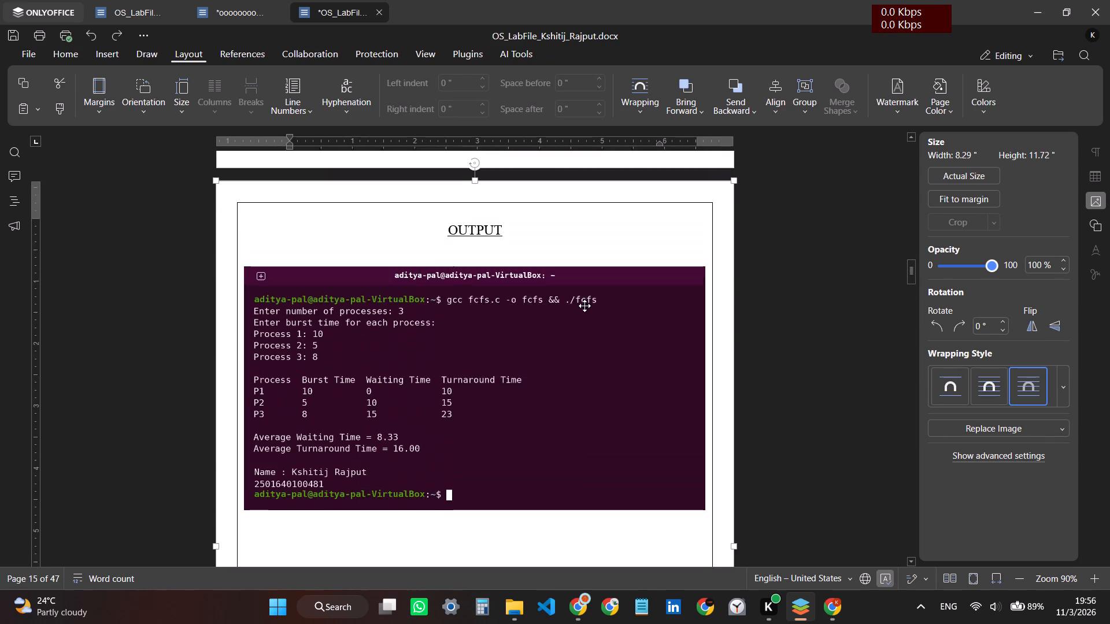
scroll(584, 306, up, 1)
scroll(584, 306, down, 3)
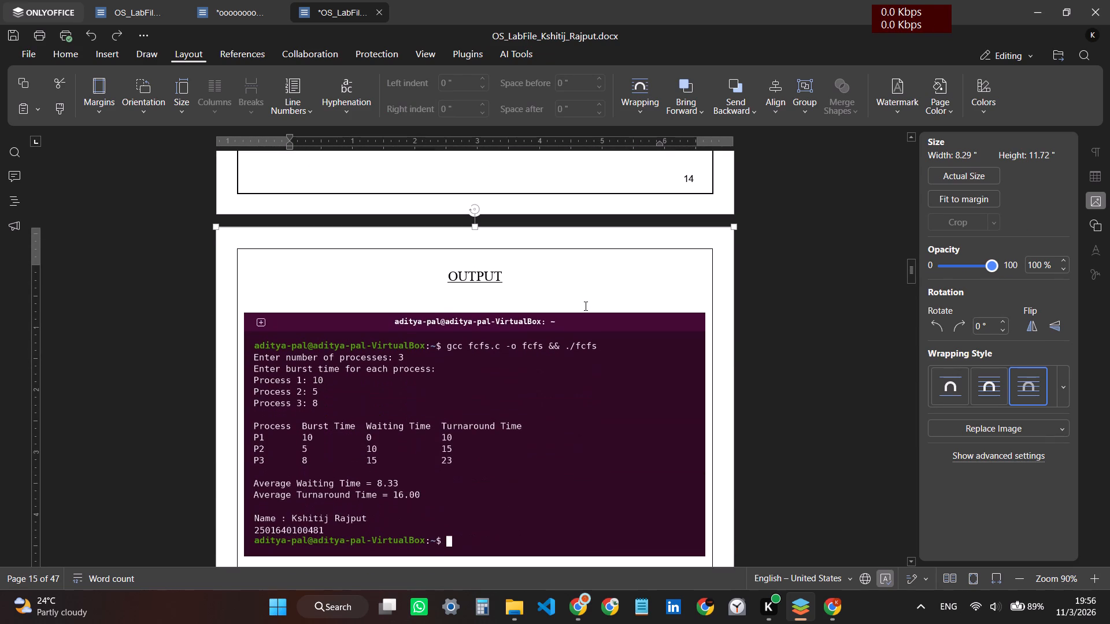
scroll(584, 306, down, 3)
click(550, 330)
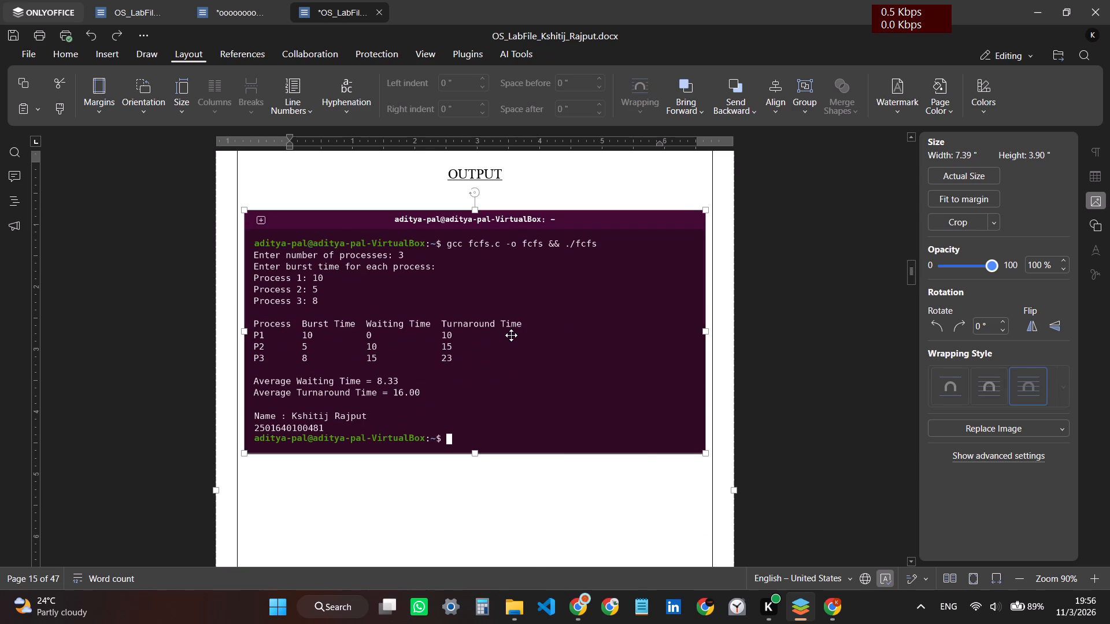
right_click(511, 335)
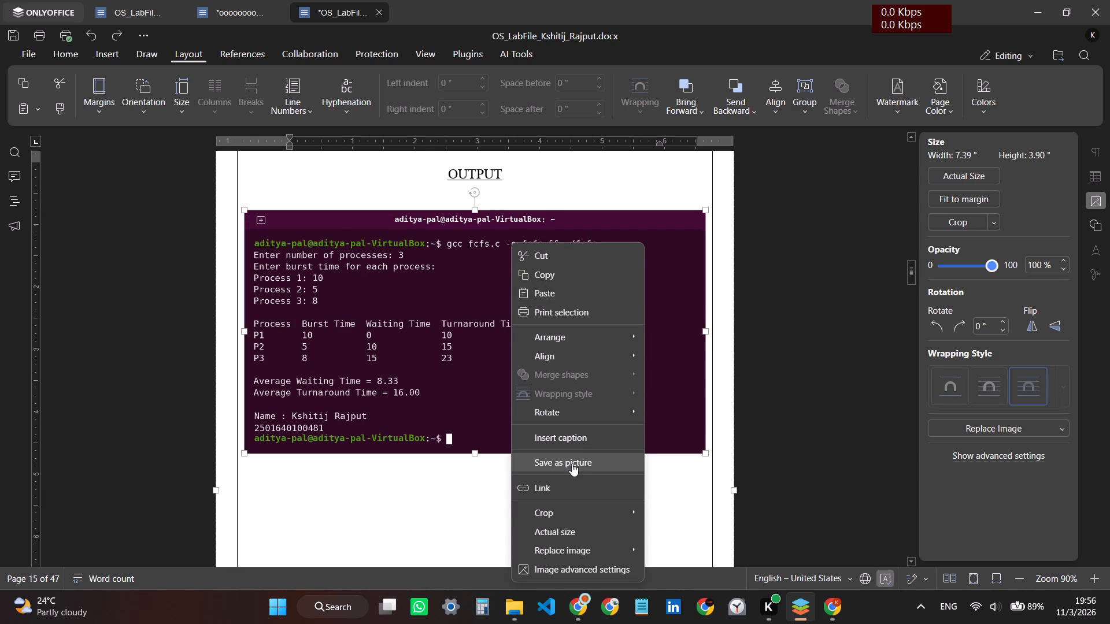
click(572, 515)
click(675, 510)
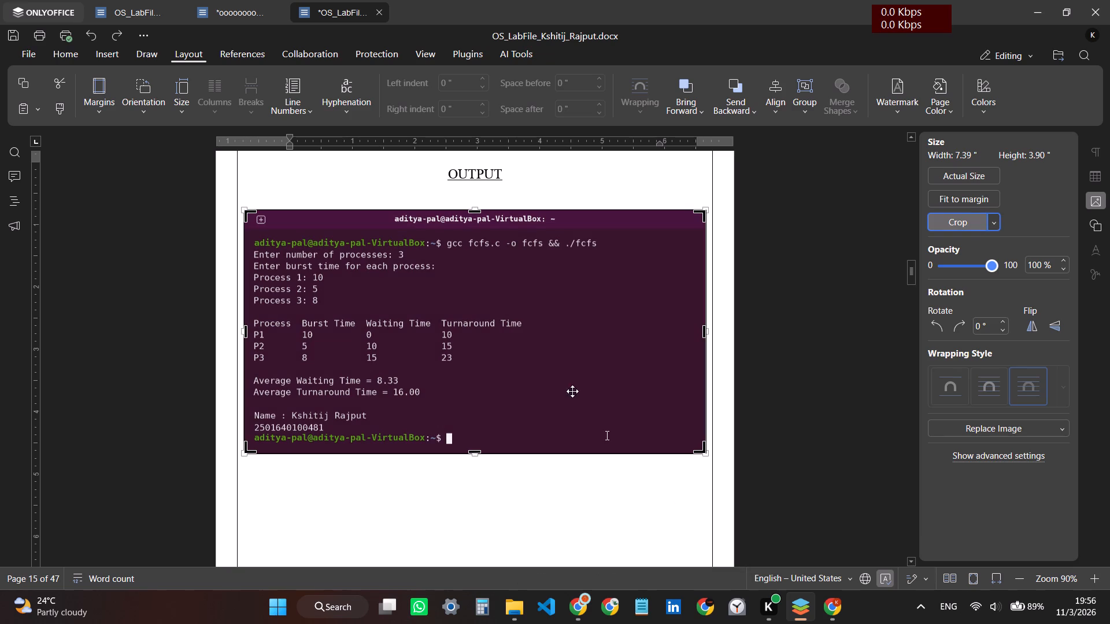
drag(474, 210, 474, 225)
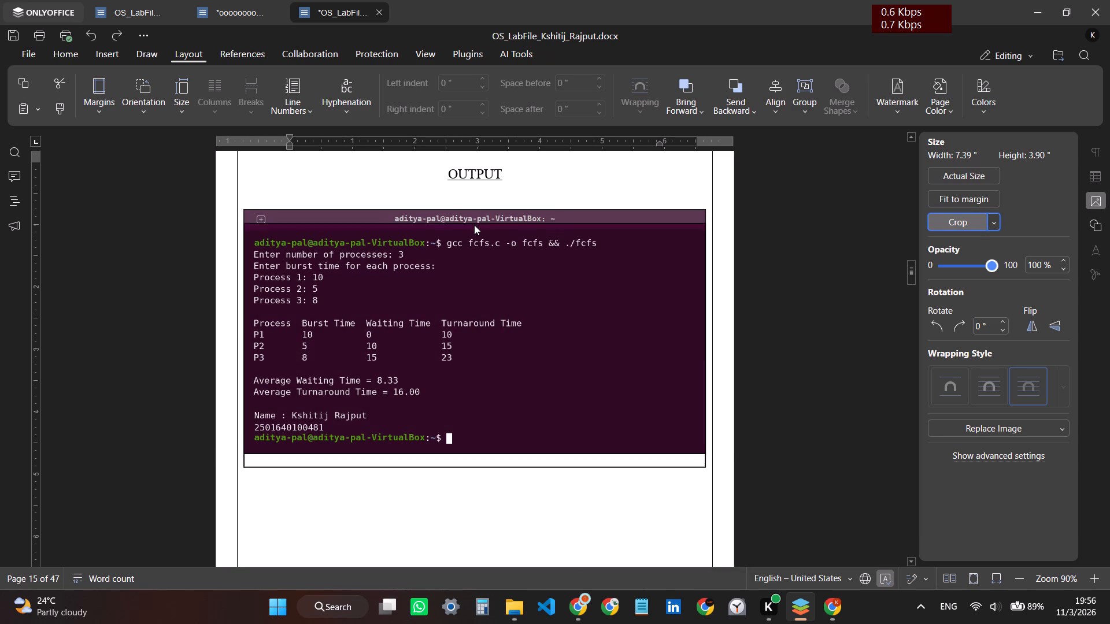
drag(474, 225, 474, 229)
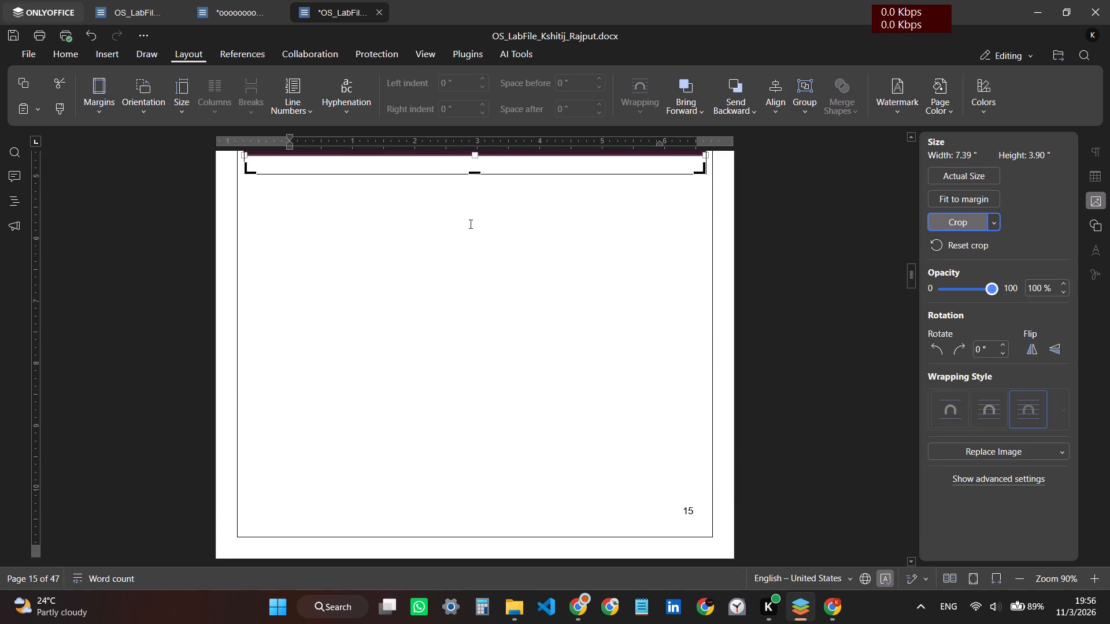
scroll(468, 223, up, 10)
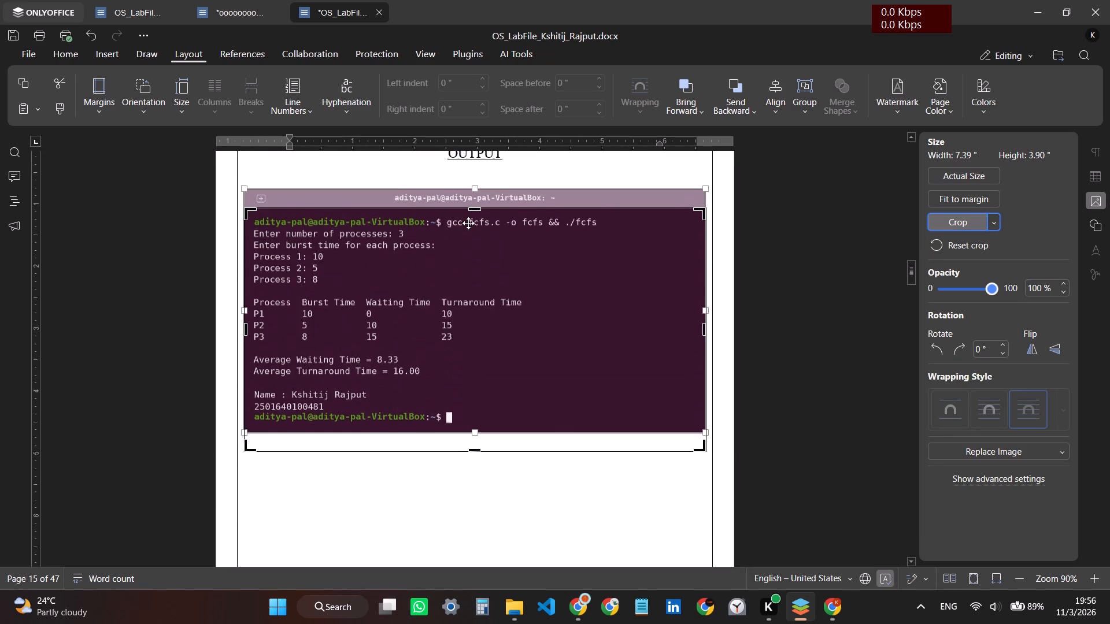
scroll(468, 223, up, 1)
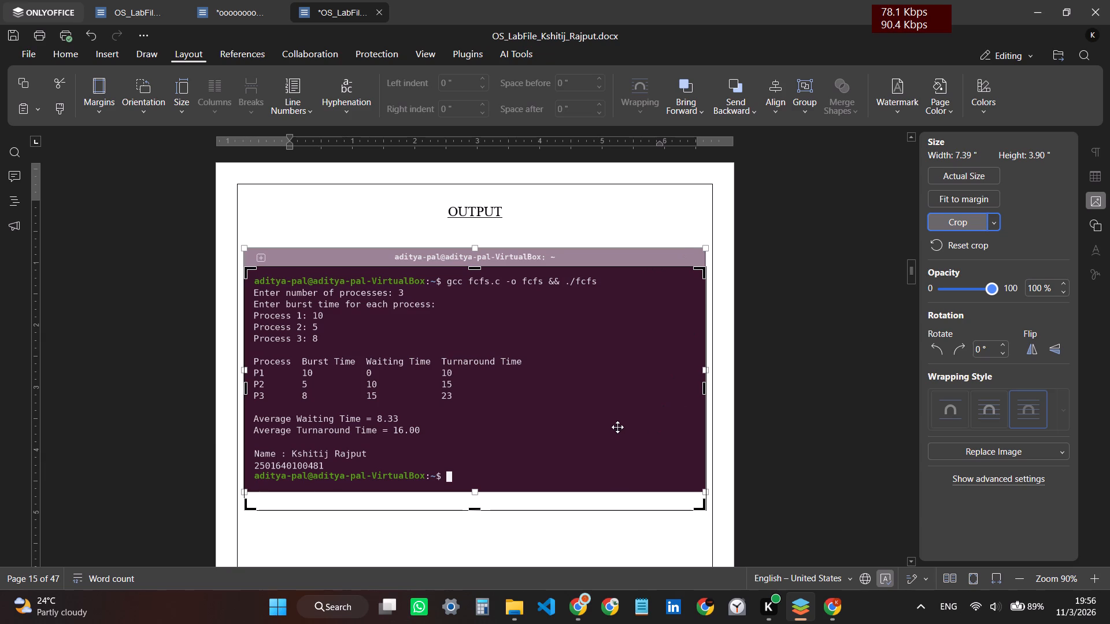
key(Return)
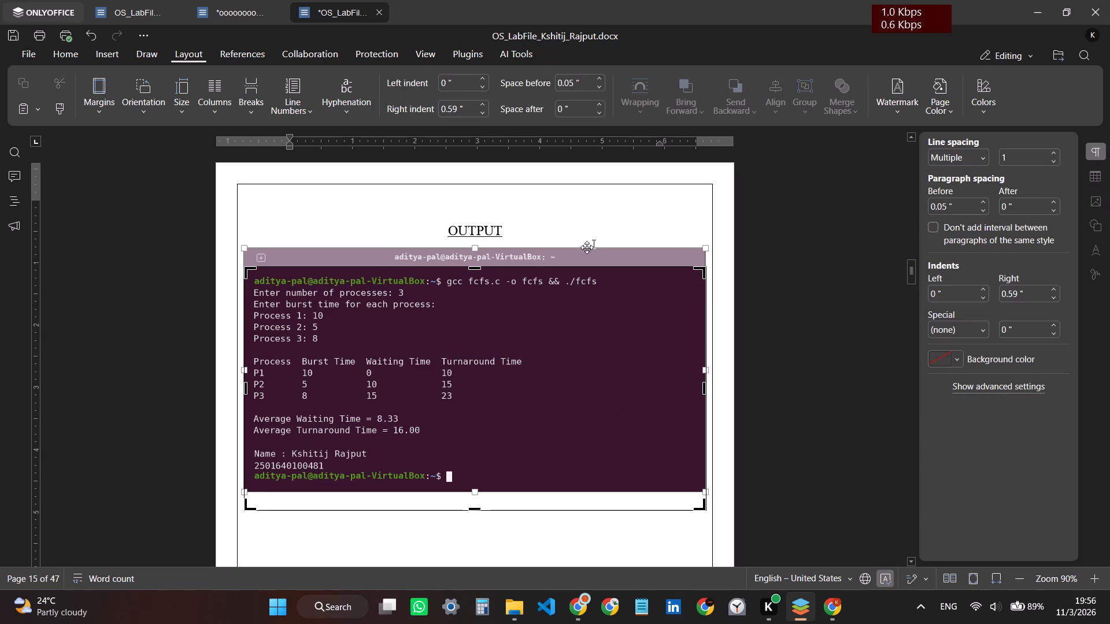
key(ctrl+z)
scroll(589, 253, up, 4)
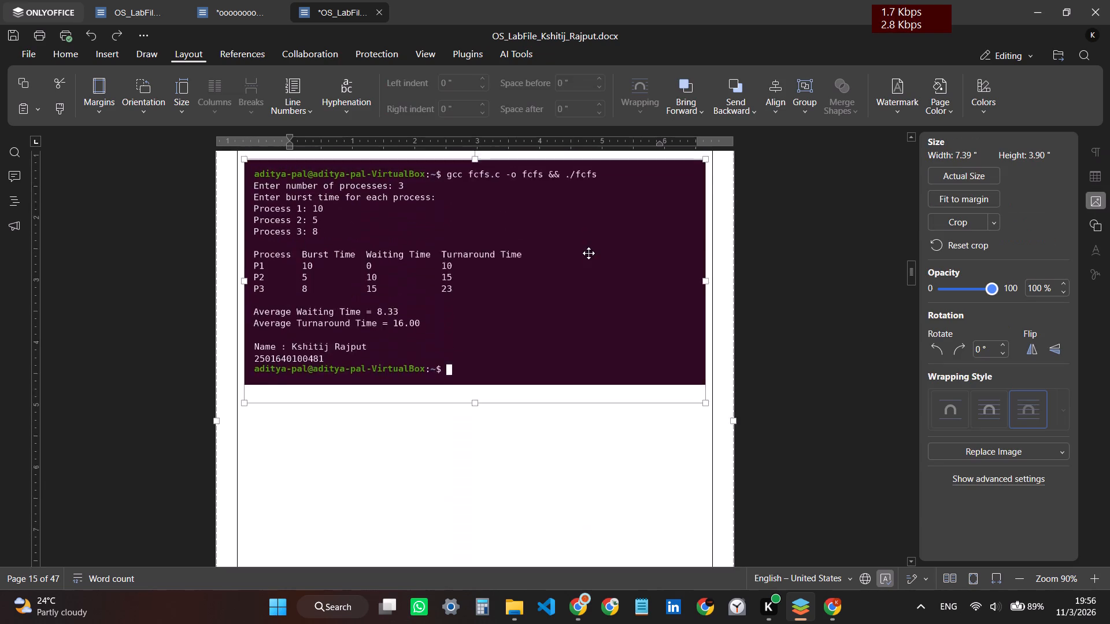
scroll(589, 253, up, 4)
click(578, 298)
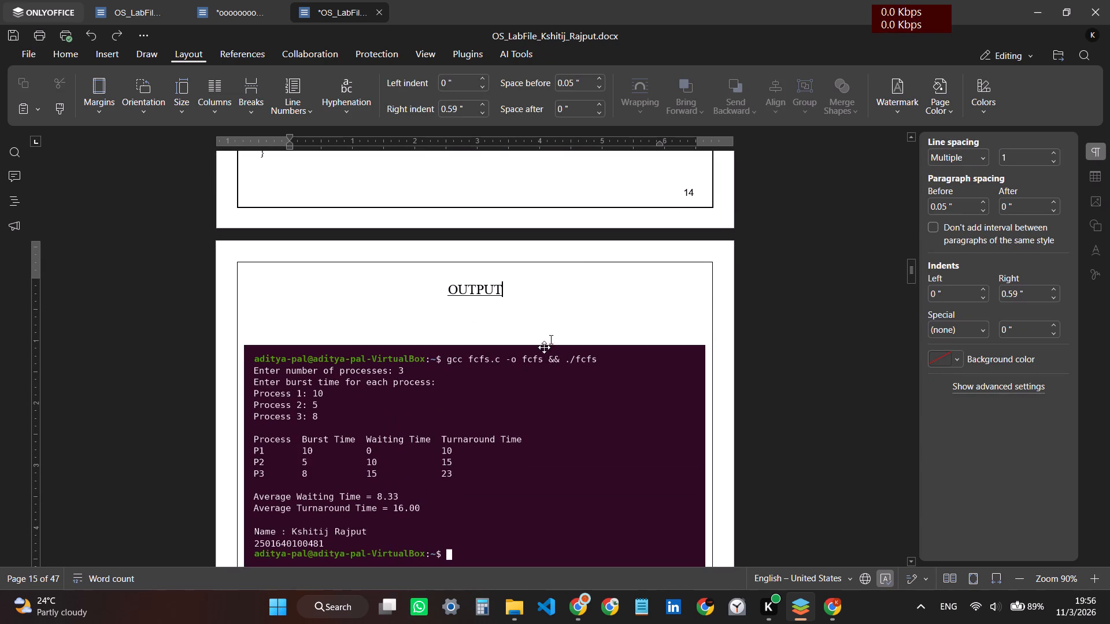
Crop the gcc command line off the top of the FCFS screenshot on page 15, leaving it about 3.57 in high.
scroll(484, 457, down, 4)
scroll(484, 457, up, 4)
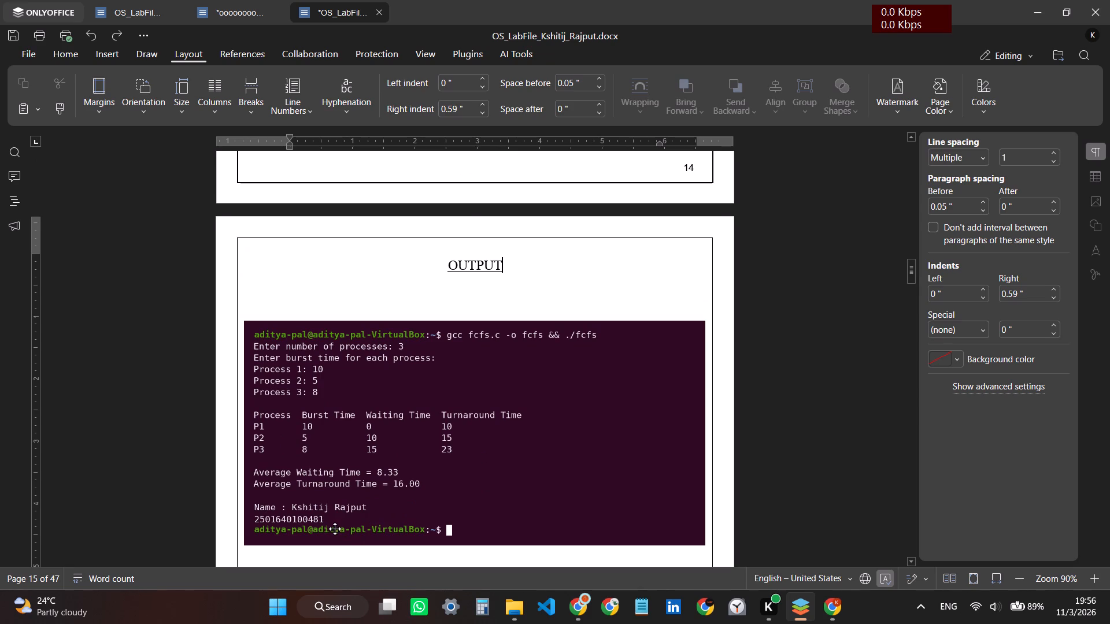
click(368, 510)
scroll(184, 495, down, 2)
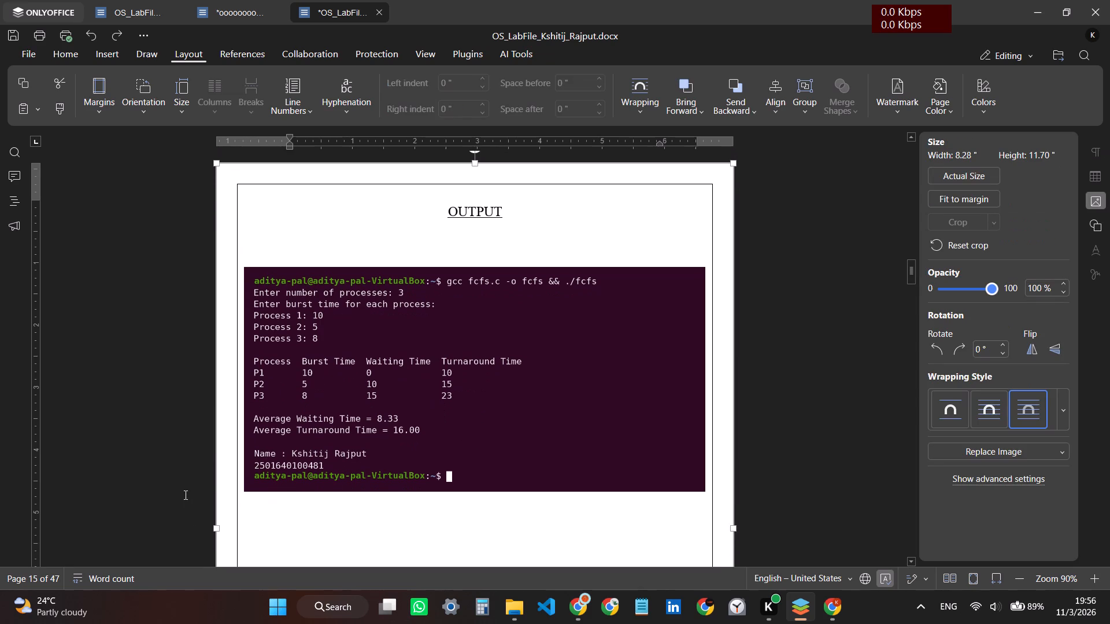
scroll(184, 495, down, 1)
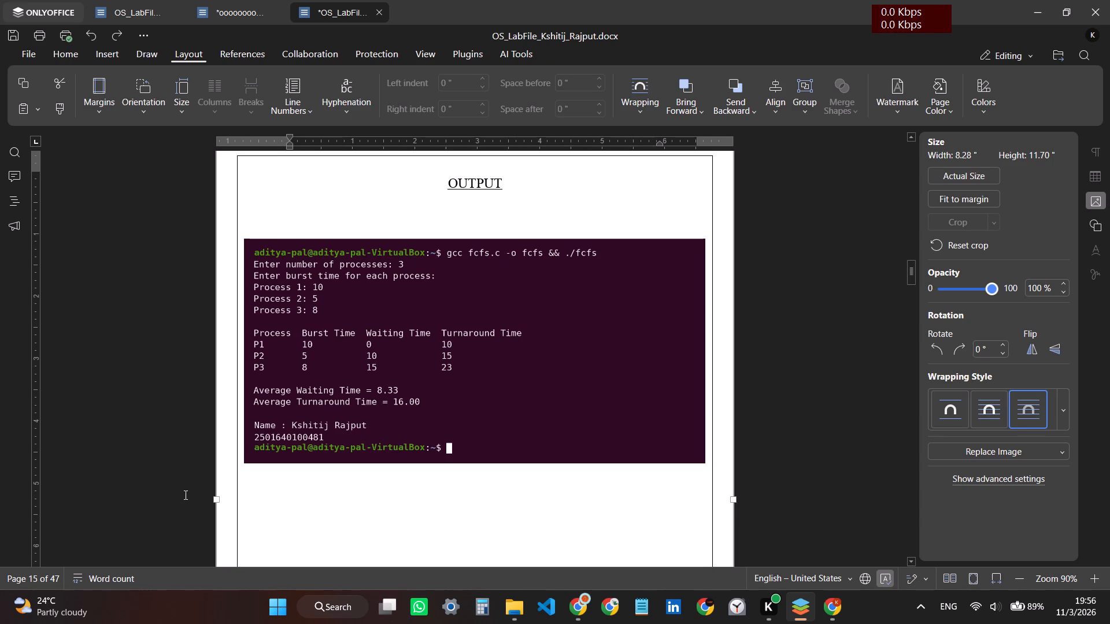
click(572, 244)
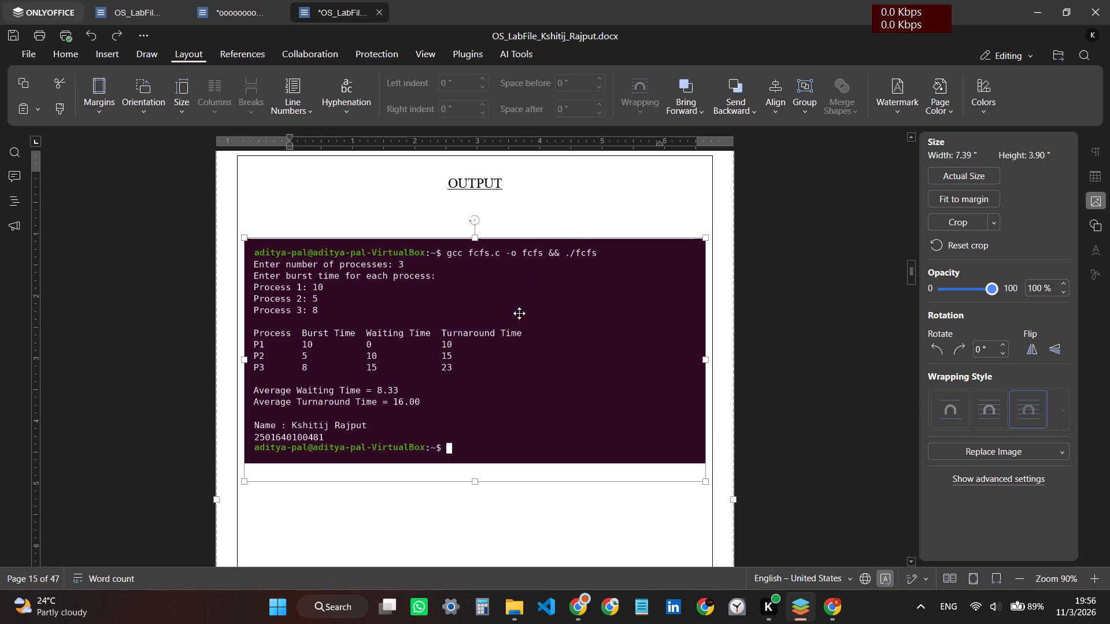
right_click(519, 313)
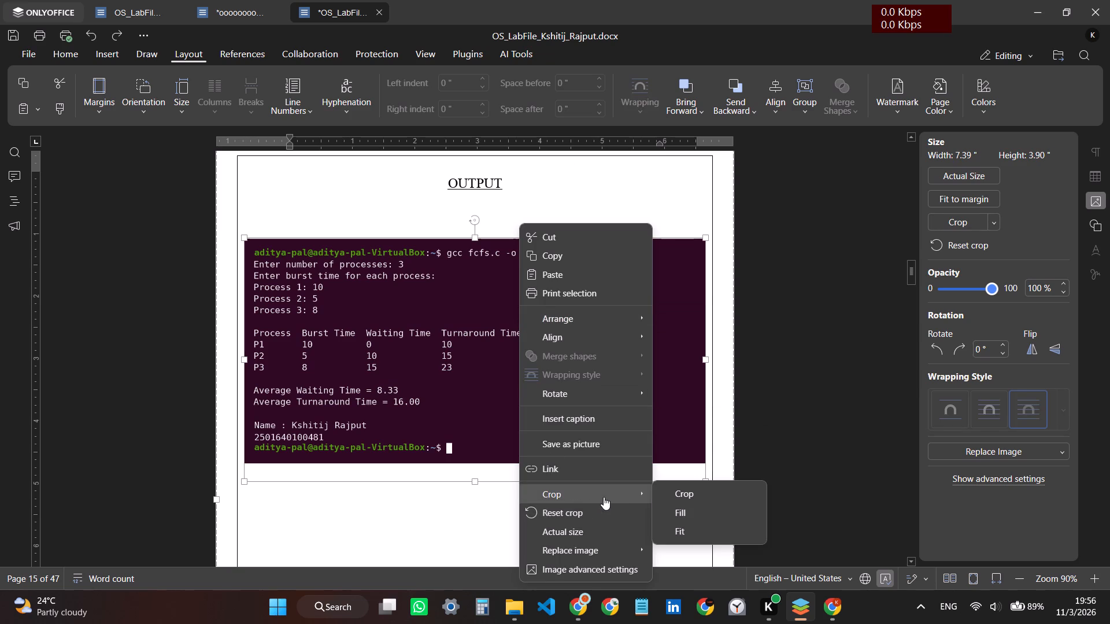
click(669, 493)
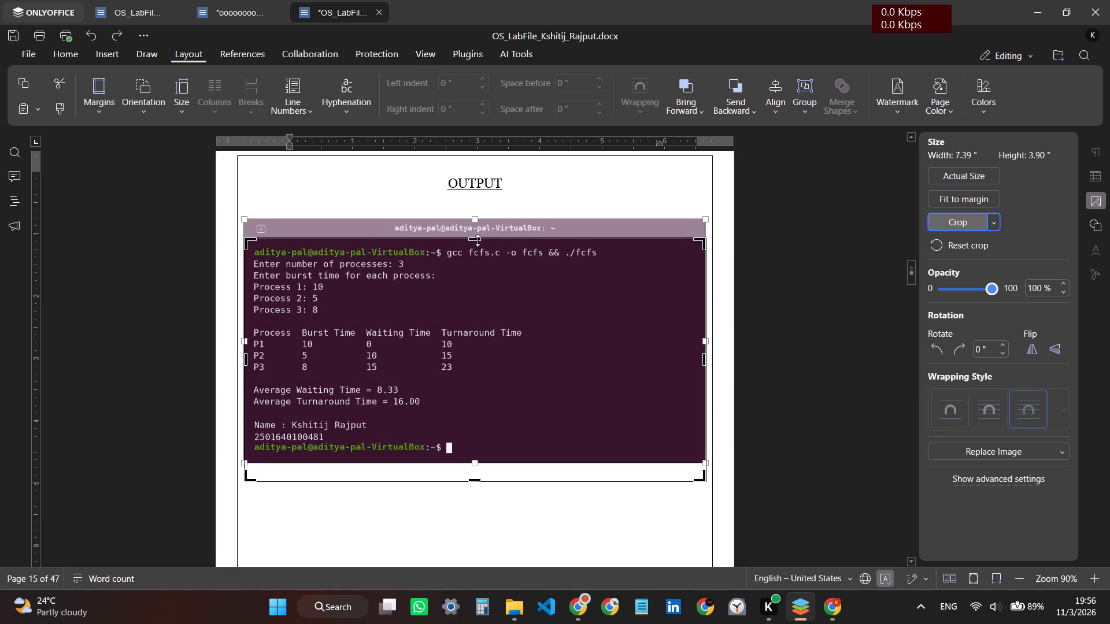
drag(476, 240, 480, 259)
click(462, 354)
scroll(462, 354, up, 8)
click(501, 343)
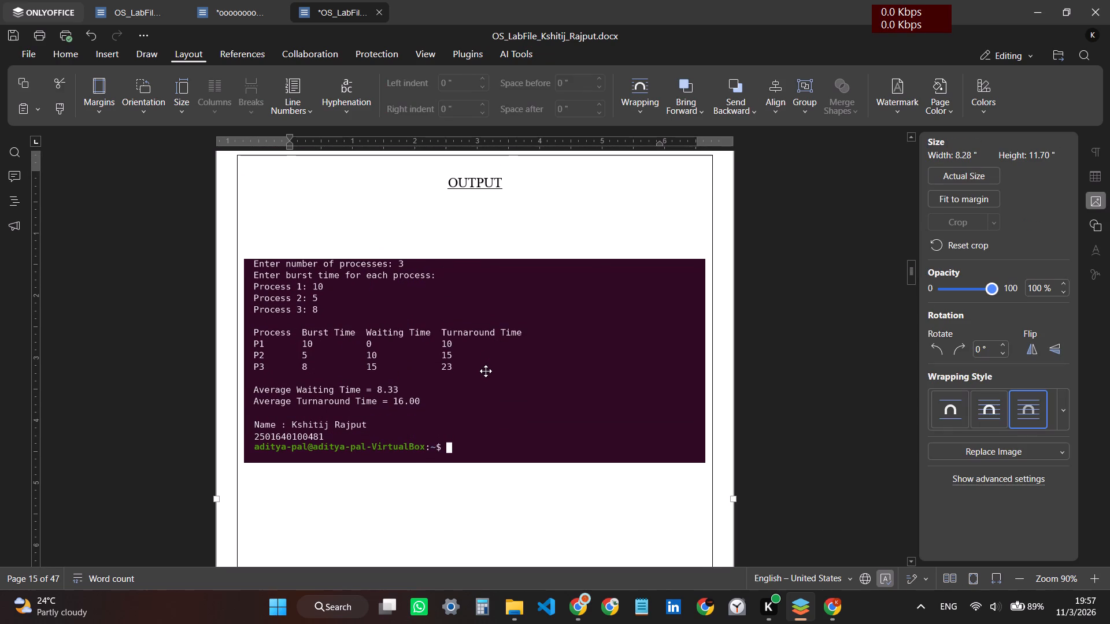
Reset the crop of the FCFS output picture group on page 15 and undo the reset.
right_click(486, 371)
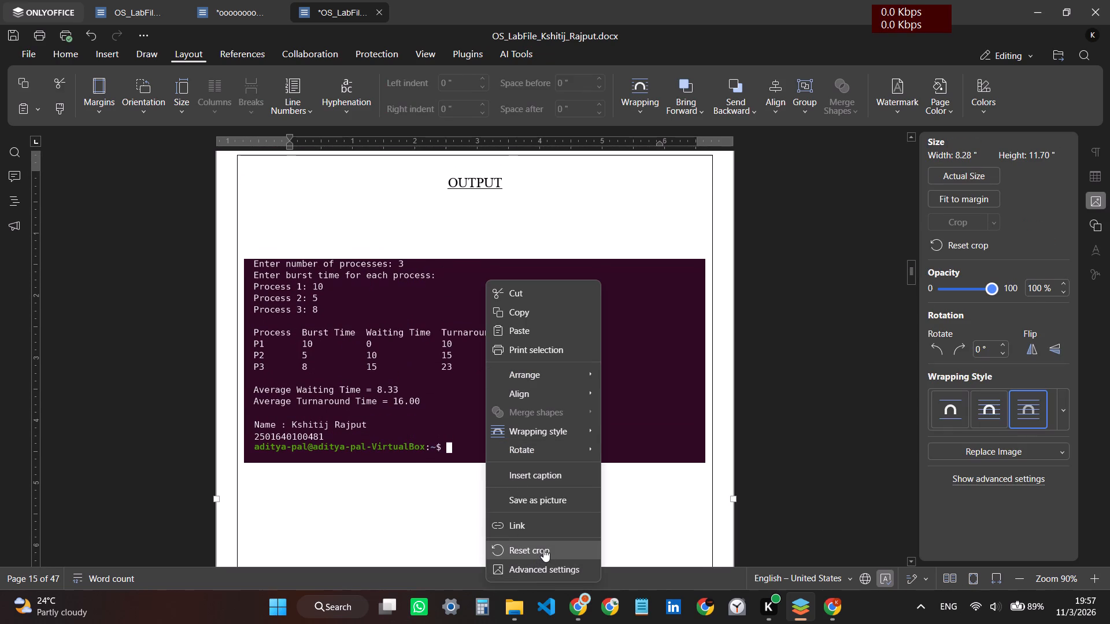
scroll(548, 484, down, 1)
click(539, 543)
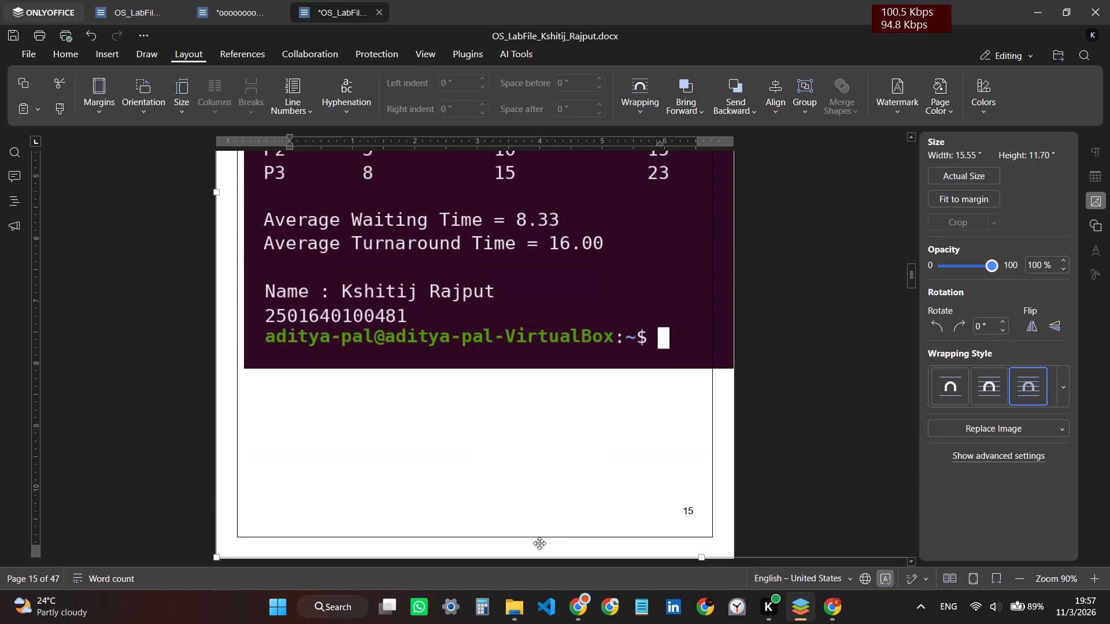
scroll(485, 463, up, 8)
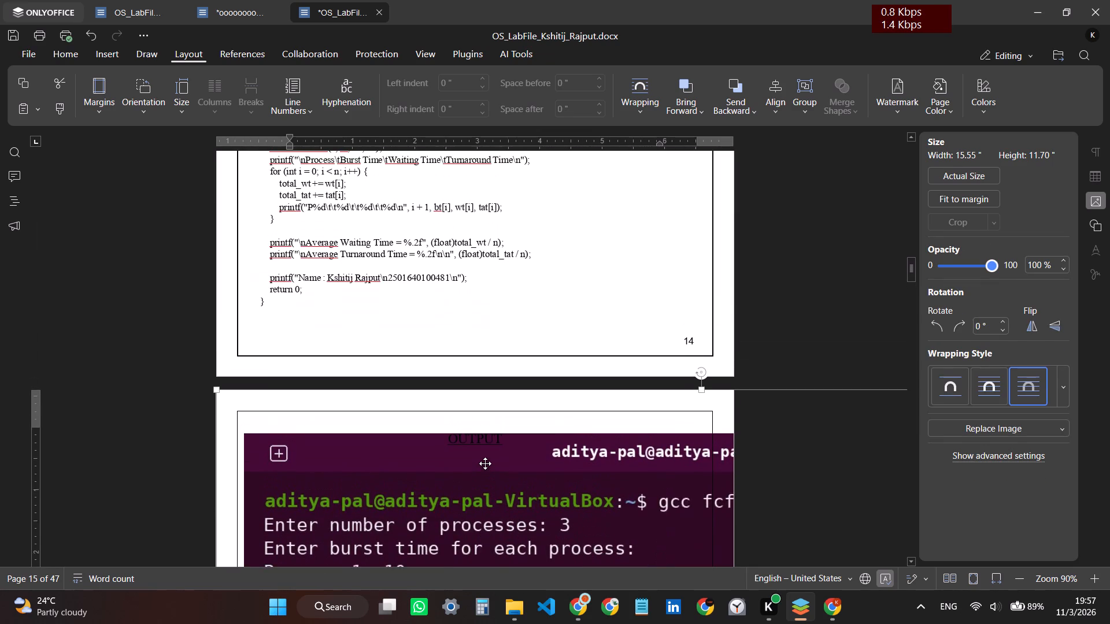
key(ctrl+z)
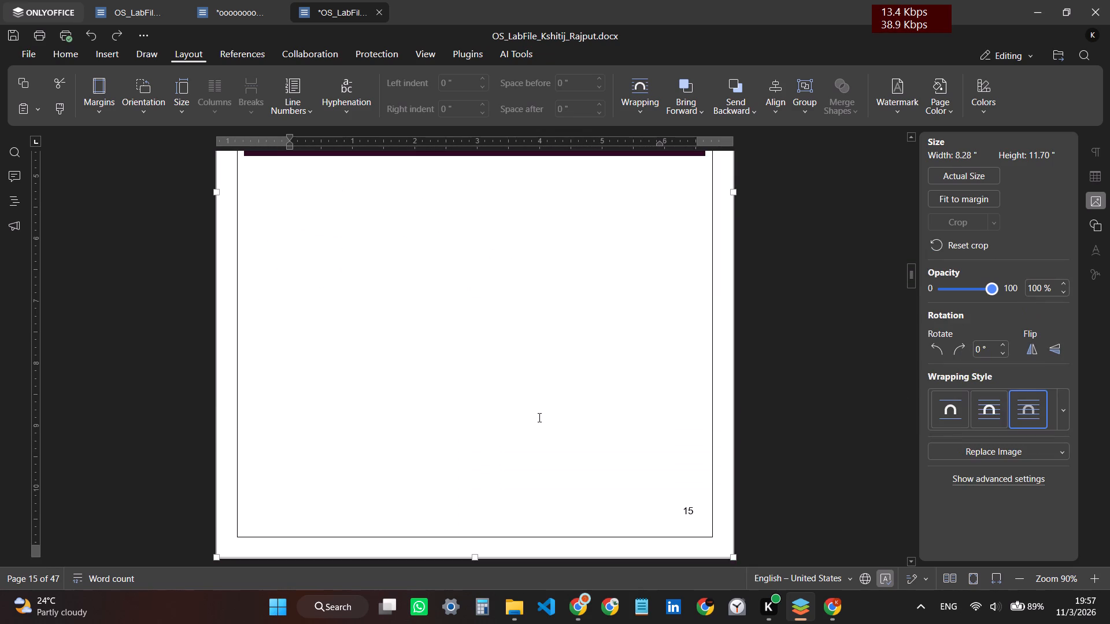
Crop the final prompt line off the bottom of the FCFS screenshot, leaving it about 2.94 in high.
scroll(538, 417, up, 7)
click(524, 402)
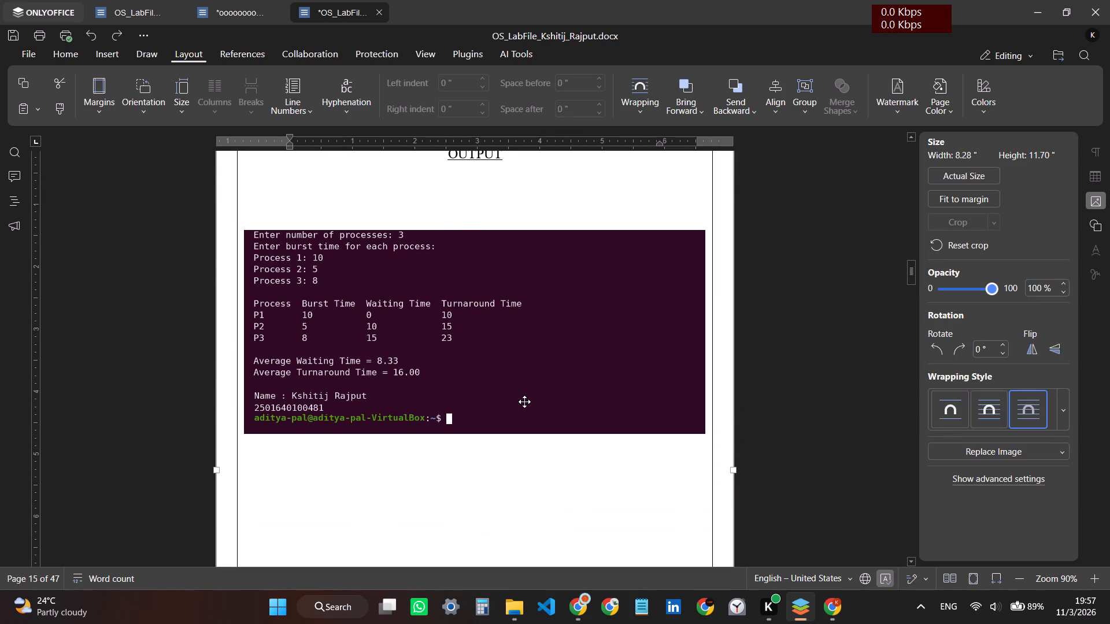
right_click(524, 402)
click(608, 496)
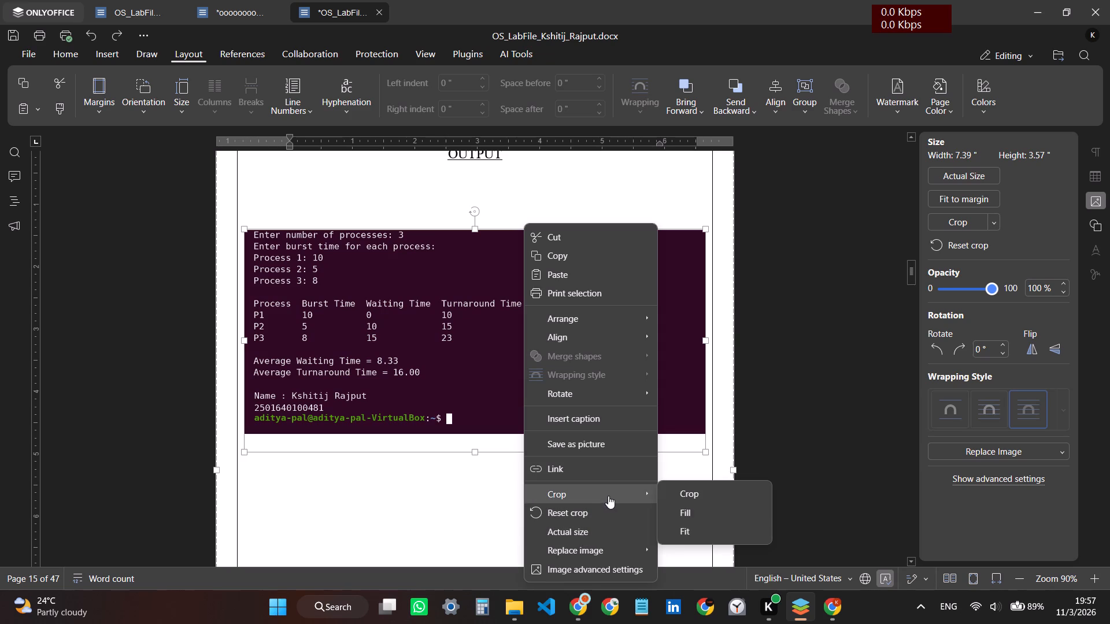
click(680, 486)
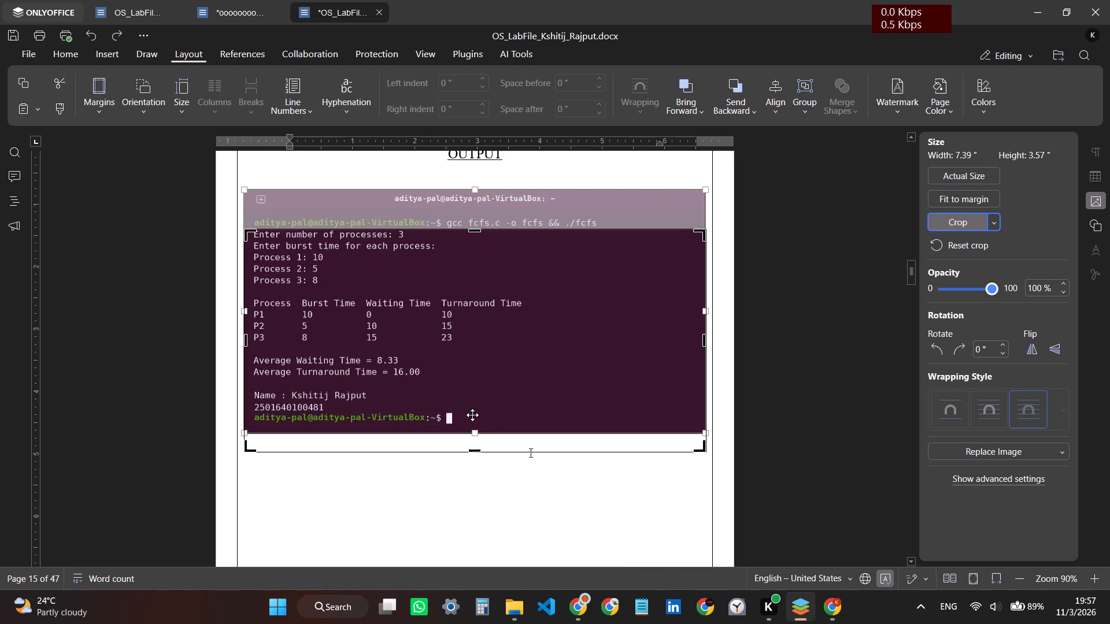
click(475, 431)
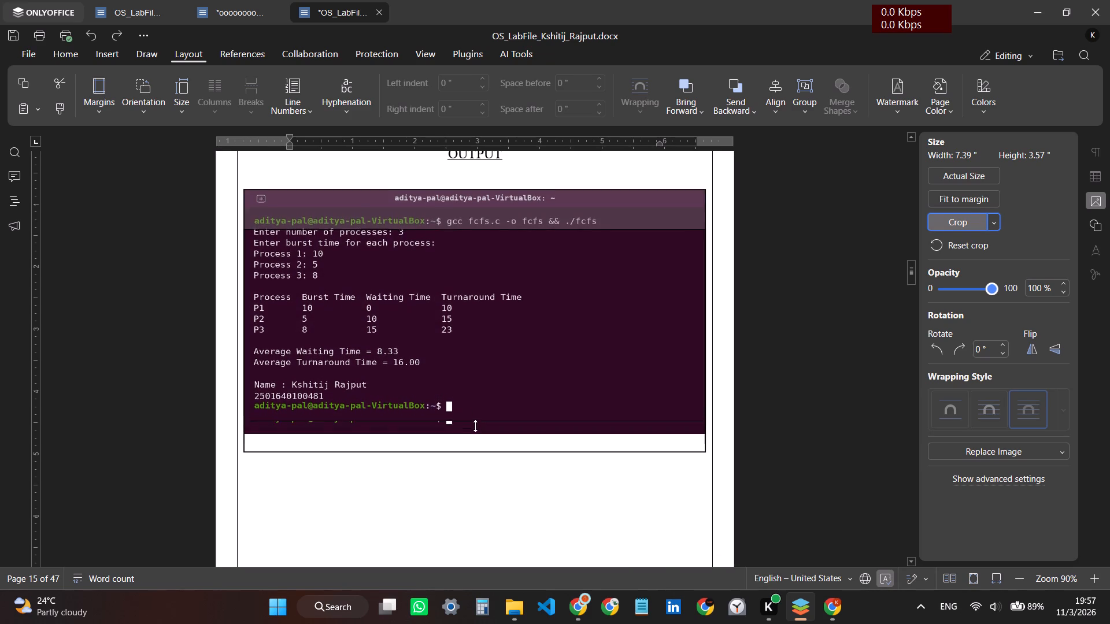
scroll(479, 358, up, 2)
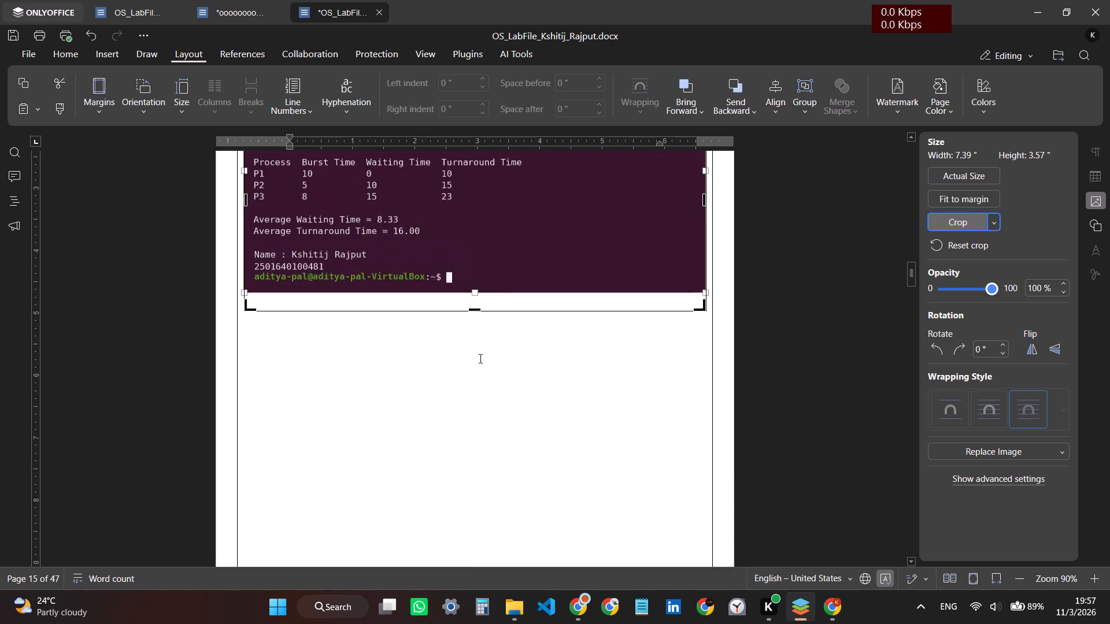
scroll(479, 358, up, 4)
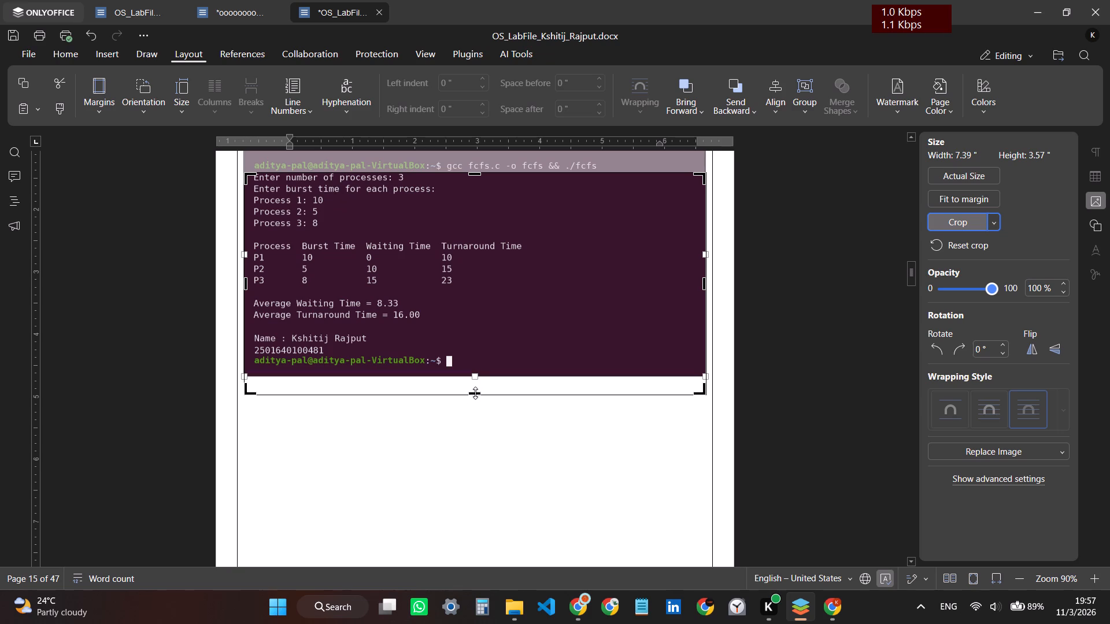
drag(475, 393, 478, 354)
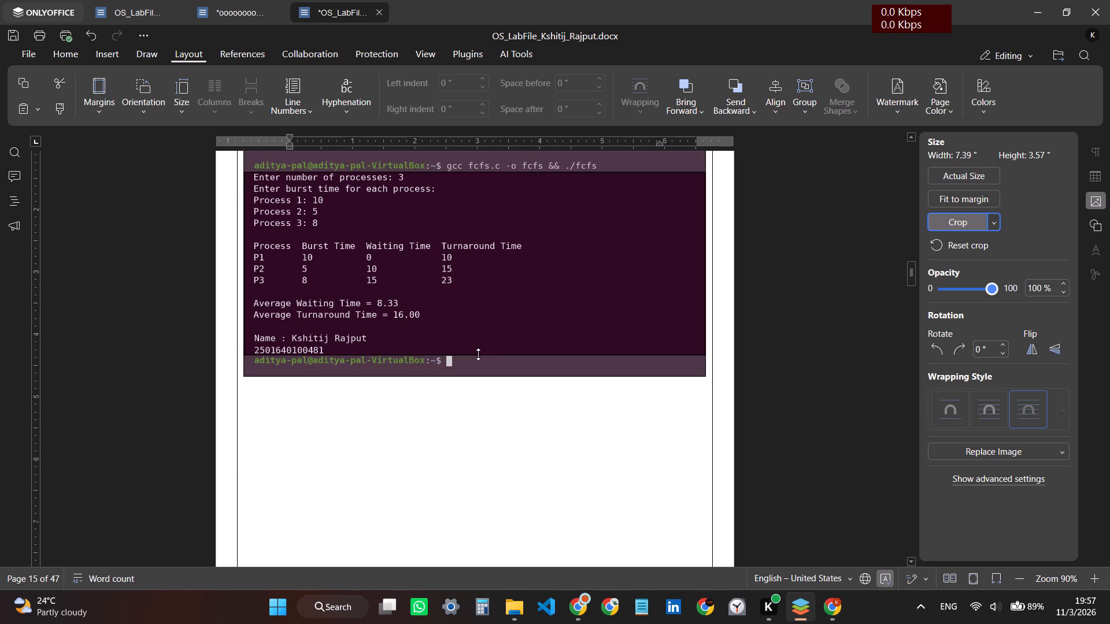
drag(478, 354, 479, 356)
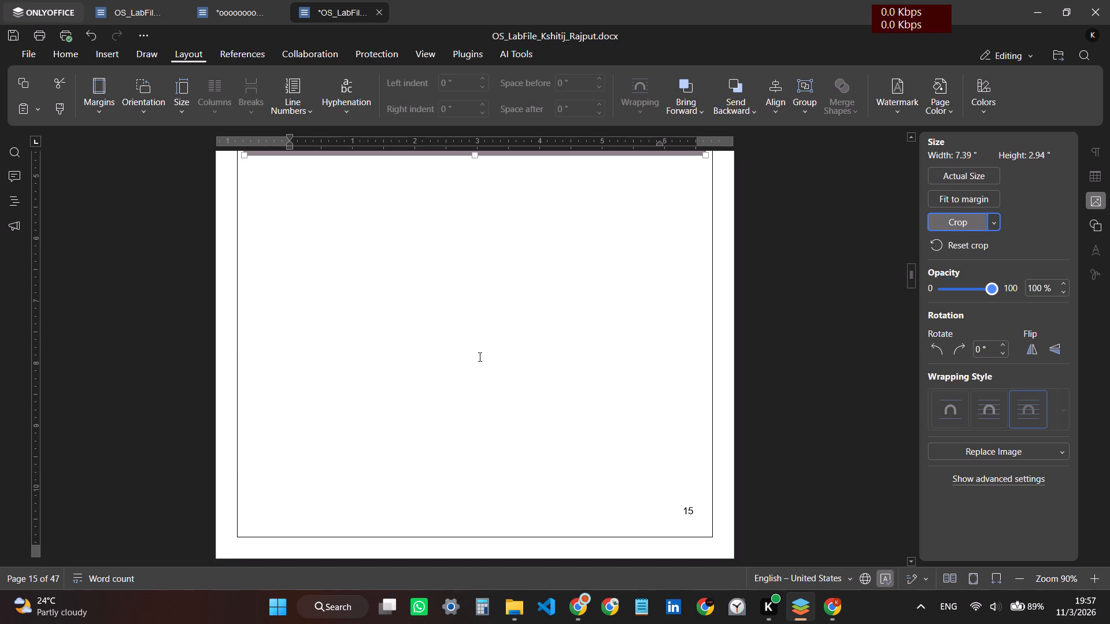
scroll(465, 392, up, 5)
click(442, 438)
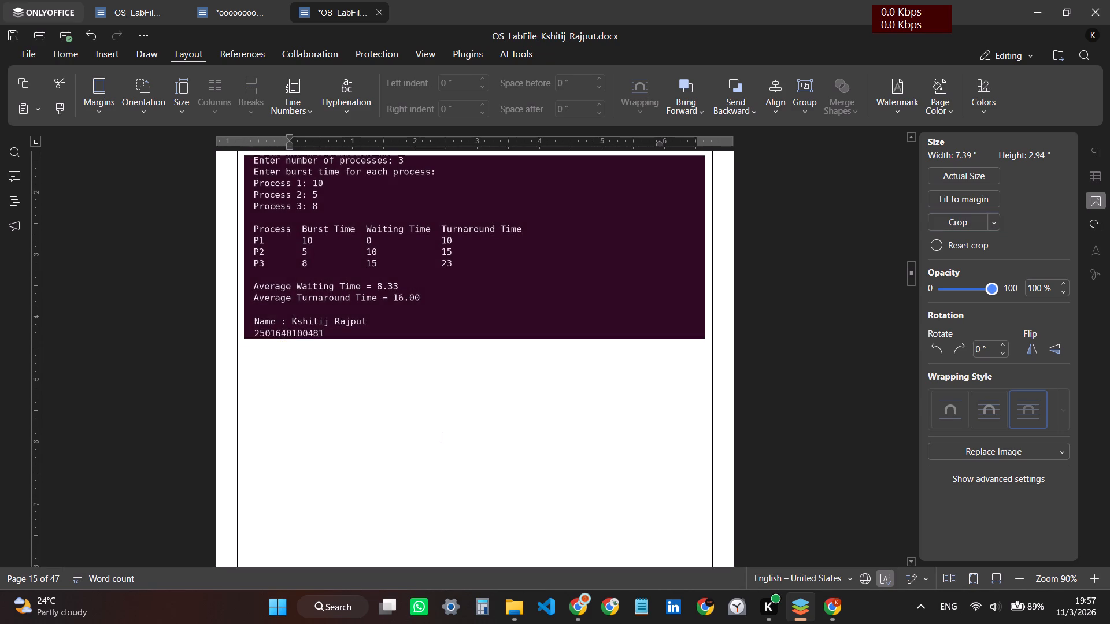
Look back through the command-syntax pages before Experiment 2(A) and find the output page with the date and calendar terminal screenshot.
scroll(442, 438, up, 11)
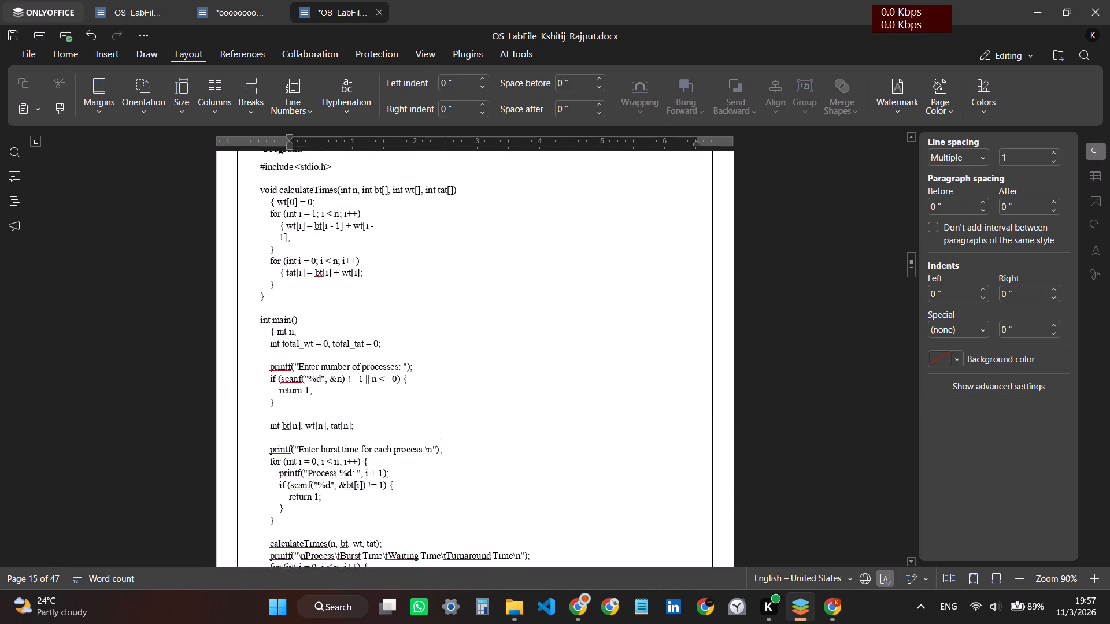
scroll(442, 438, up, 4)
scroll(442, 438, down, 4)
scroll(442, 438, up, 5)
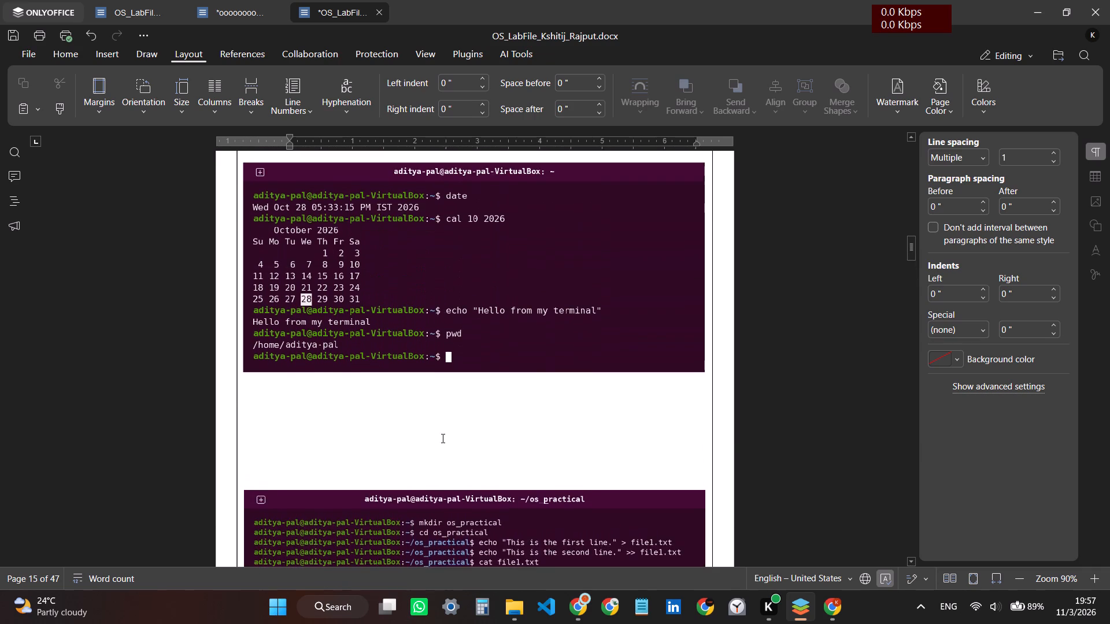
scroll(442, 438, up, 13)
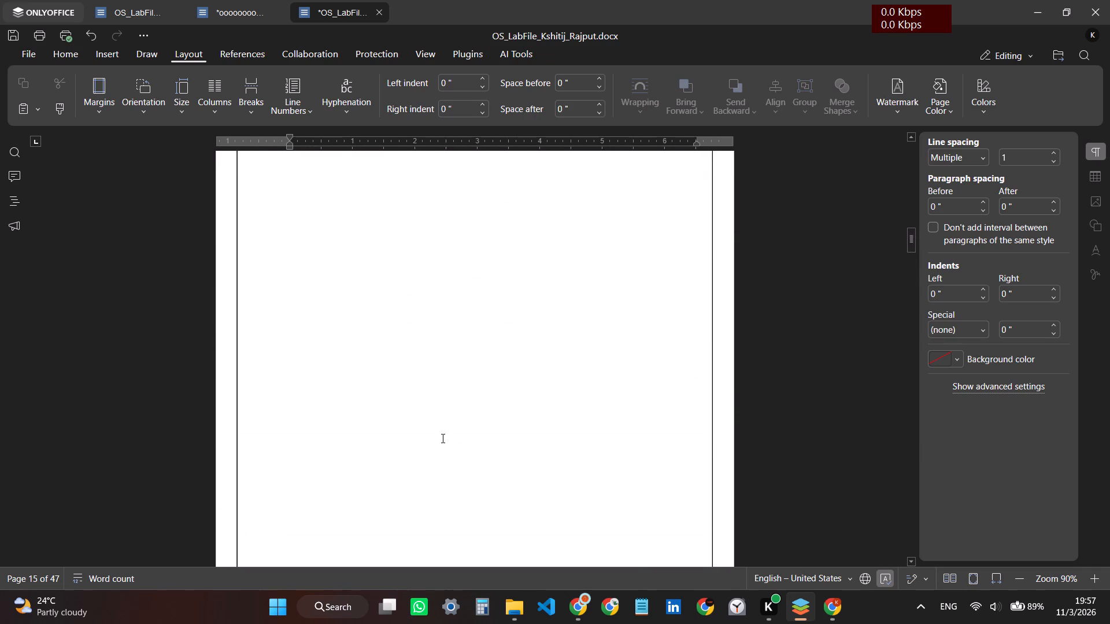
scroll(442, 438, up, 6)
scroll(442, 438, down, 9)
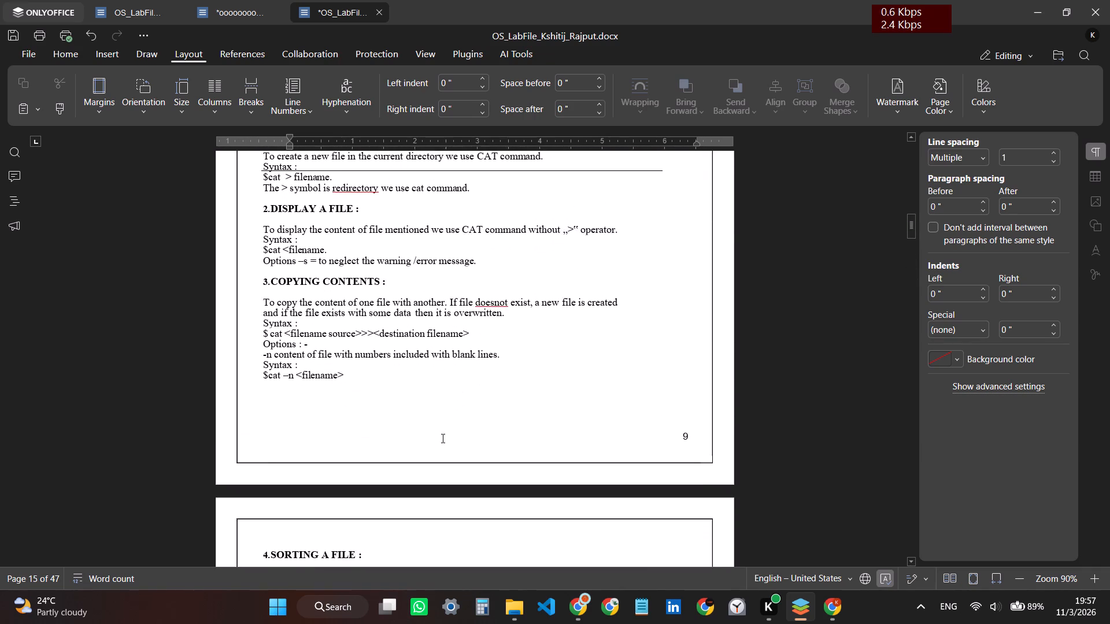
scroll(442, 438, down, 10)
scroll(442, 438, up, 3)
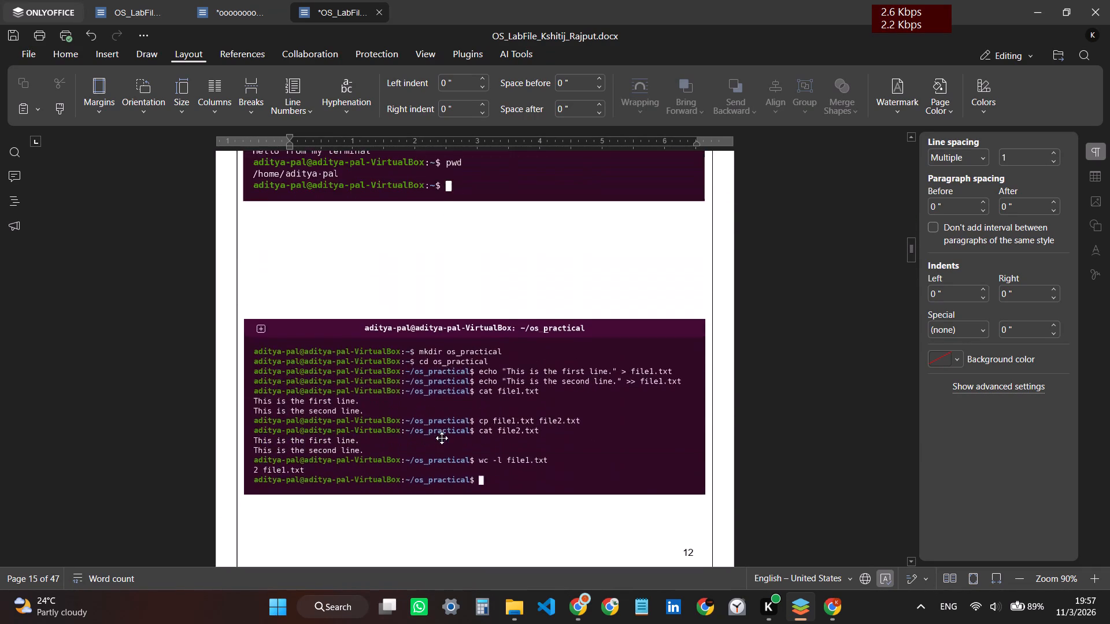
scroll(442, 438, up, 12)
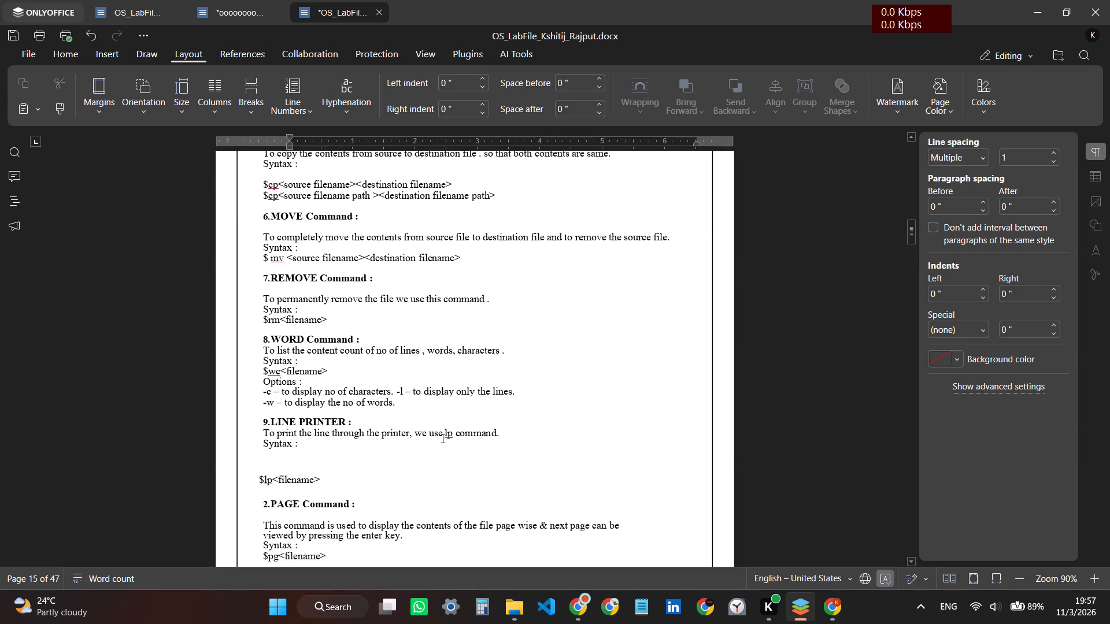
scroll(442, 438, down, 13)
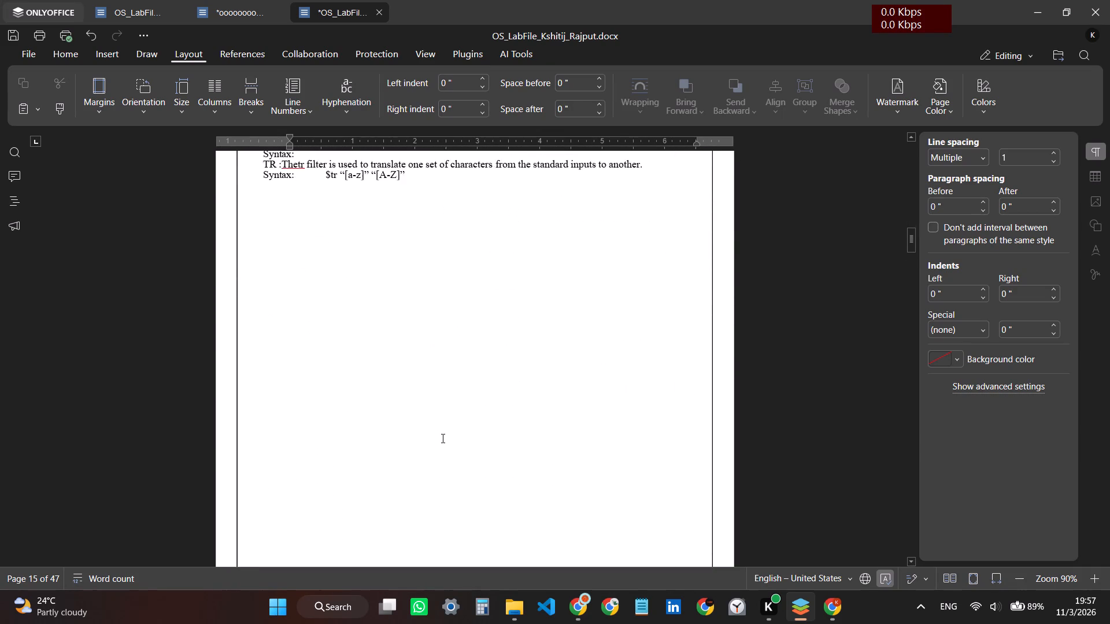
scroll(442, 438, down, 3)
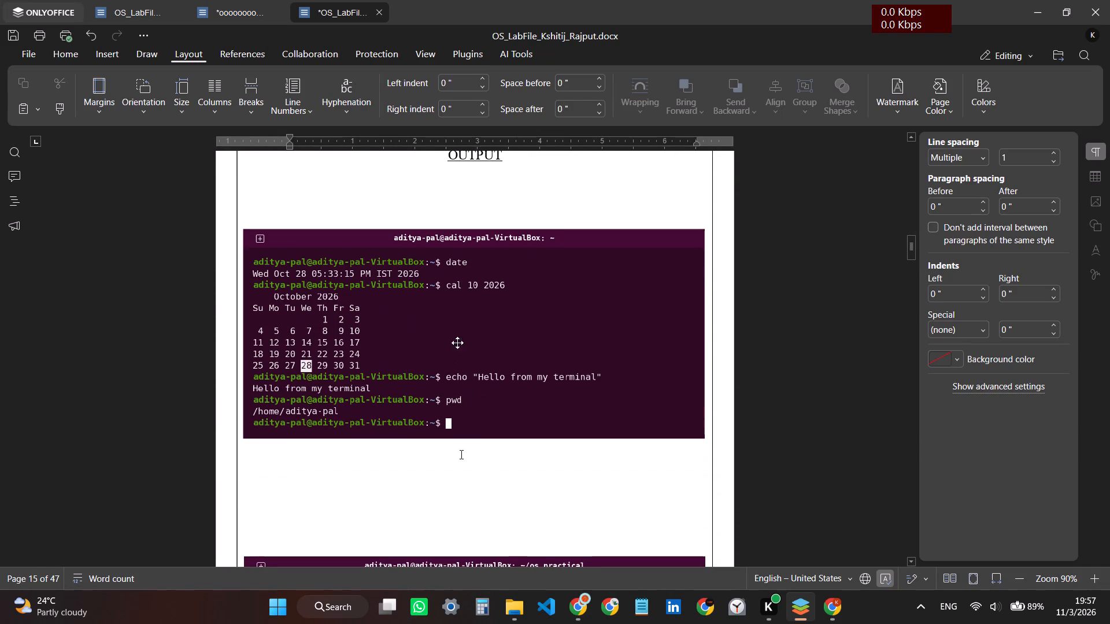
Crop the terminal title bar off the top of page 12's date and calendar screenshot, leaving it about 3.12 in high.
click(471, 343)
right_click(462, 292)
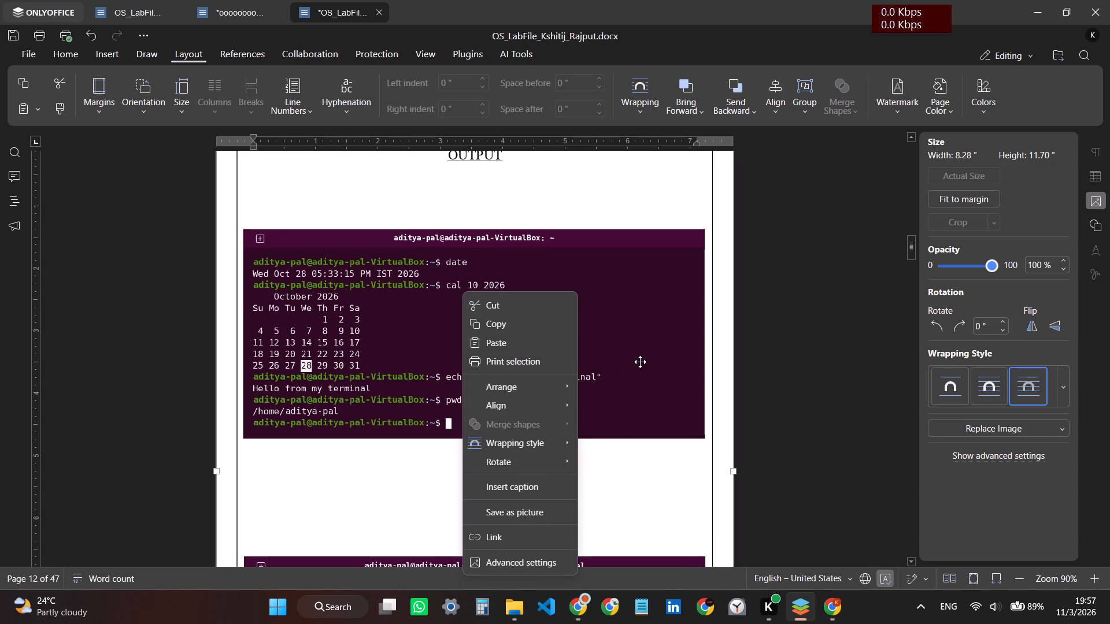
right_click(589, 276)
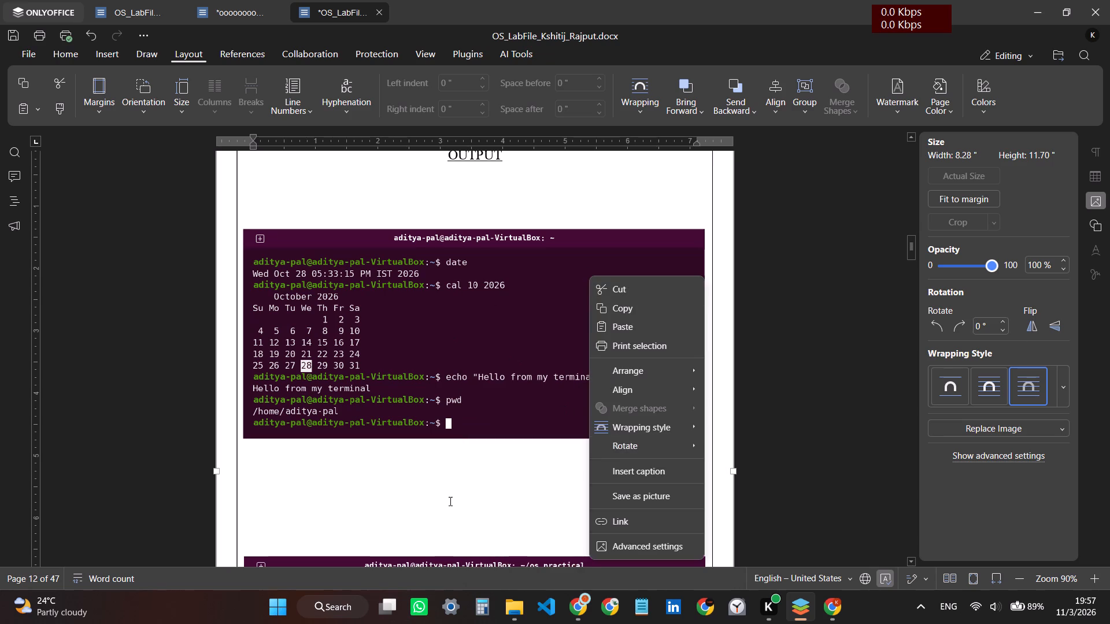
click(450, 500)
click(525, 291)
click(524, 267)
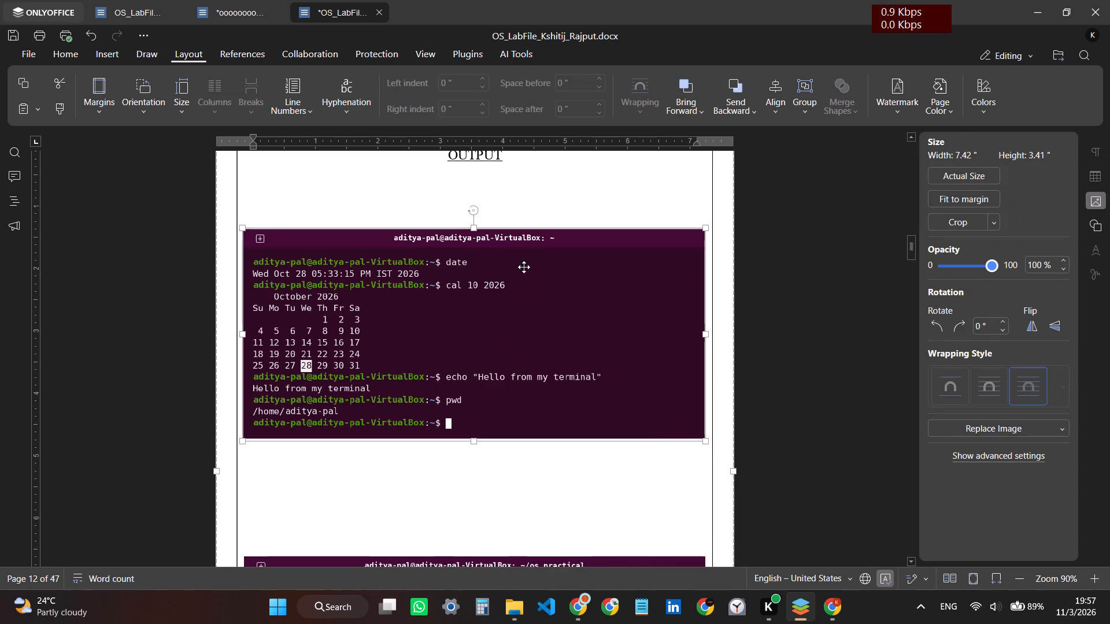
right_click(523, 268)
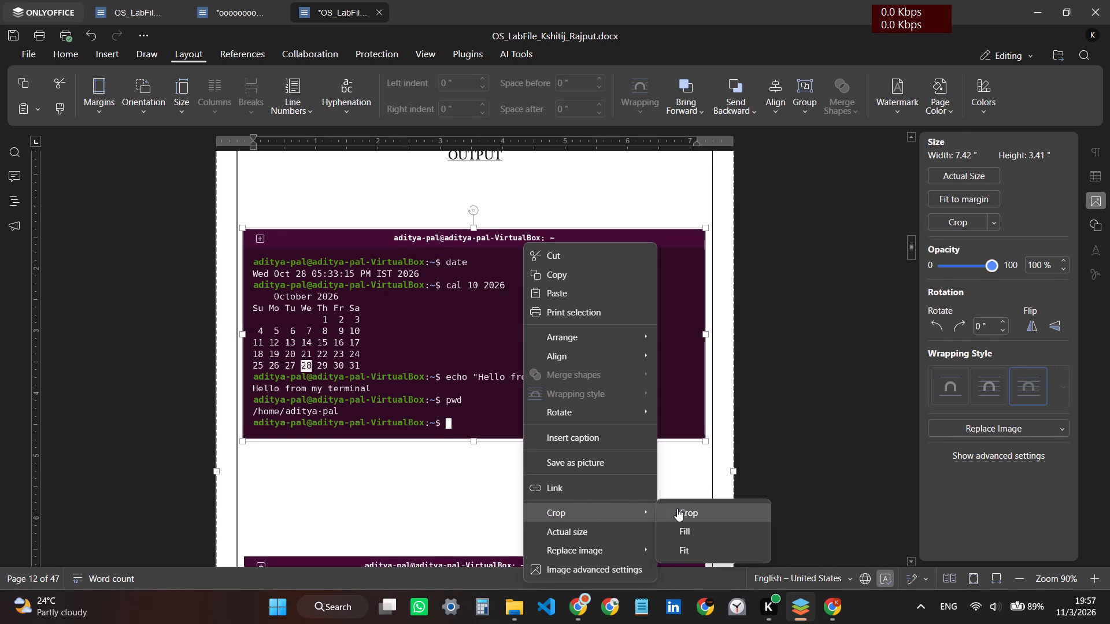
click(678, 508)
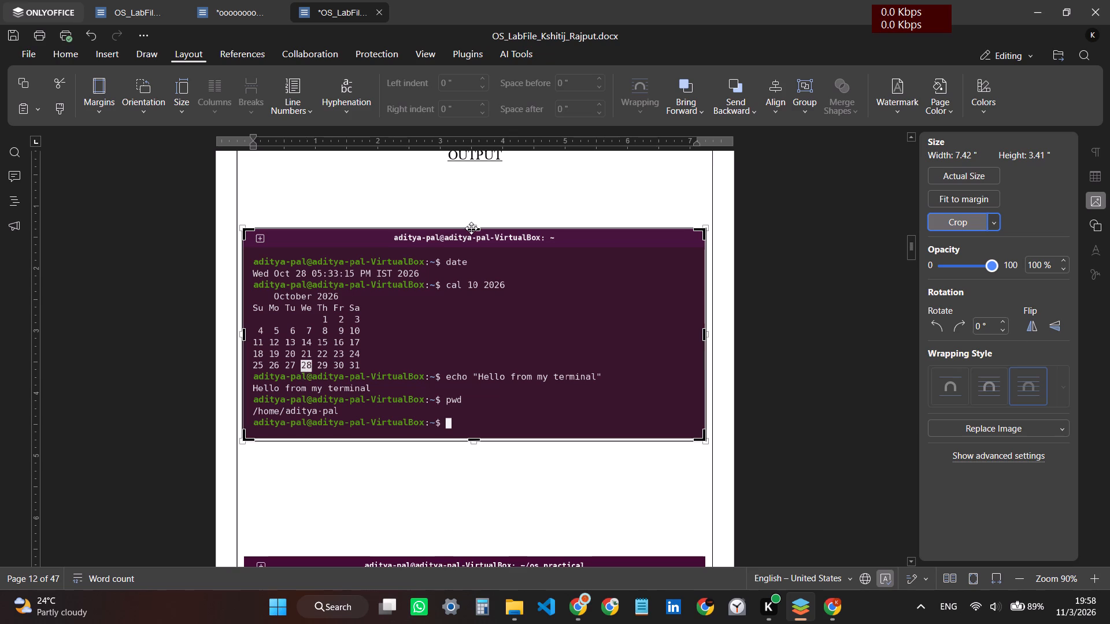
drag(474, 229, 473, 235)
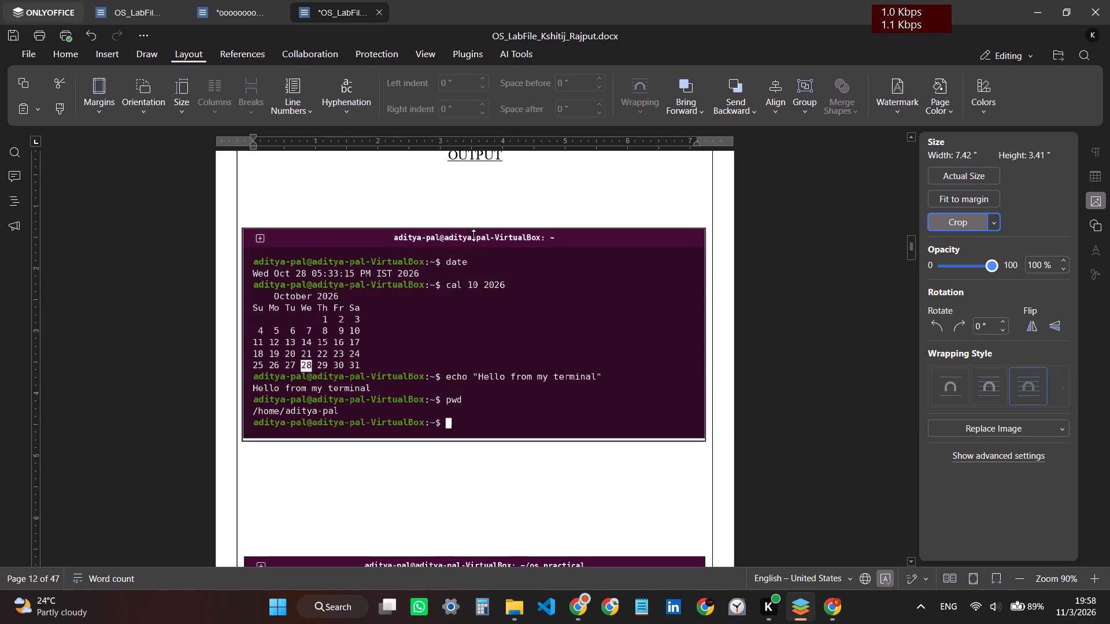
drag(473, 235, 472, 247)
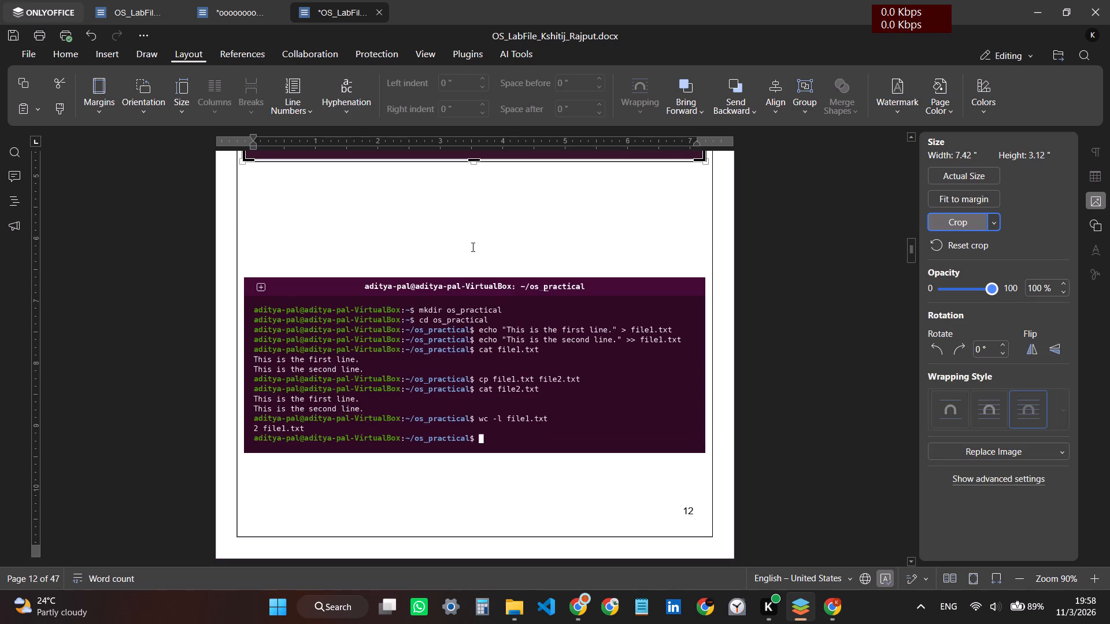
Undo the crop of the date and calendar terminal screenshot on page 12.
scroll(469, 259, up, 6)
scroll(447, 309, up, 3)
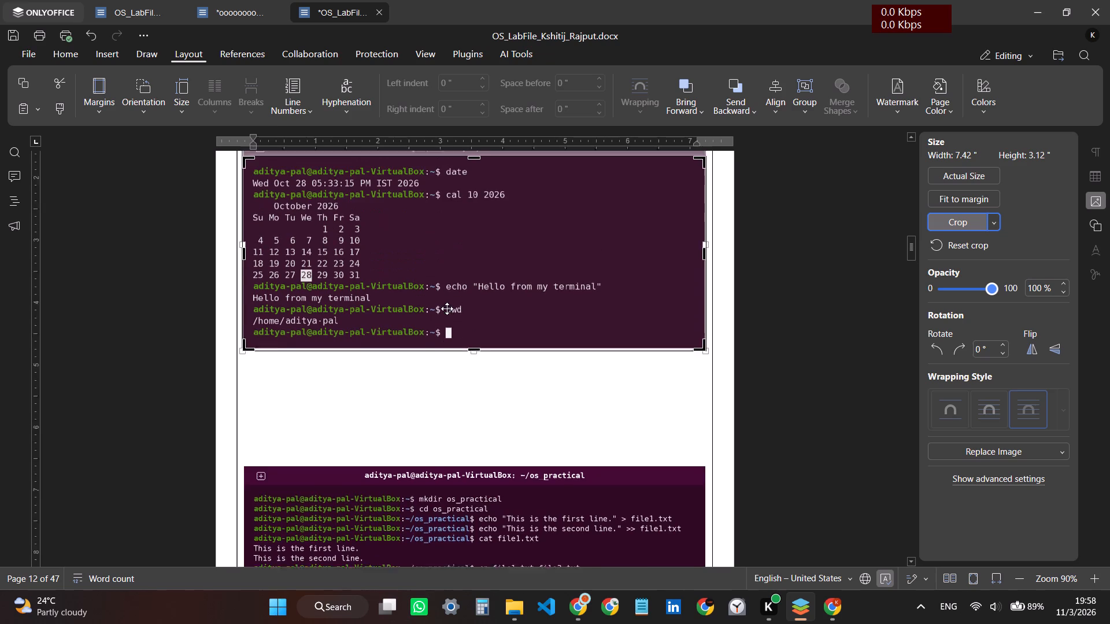
scroll(447, 309, up, 1)
scroll(449, 427, up, 5)
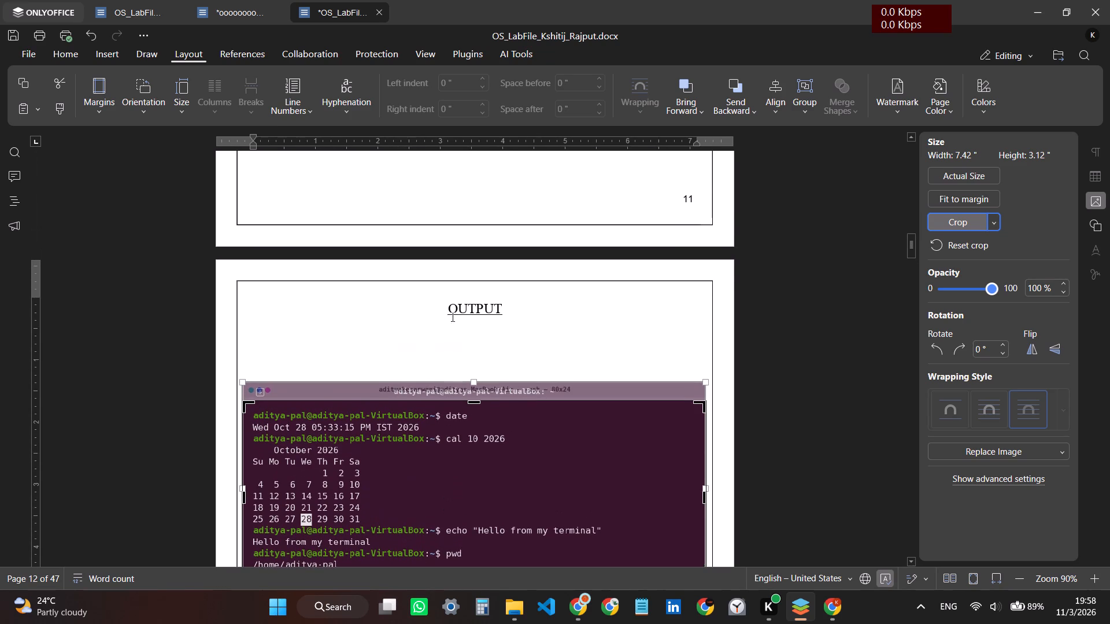
key(ctrl+z)
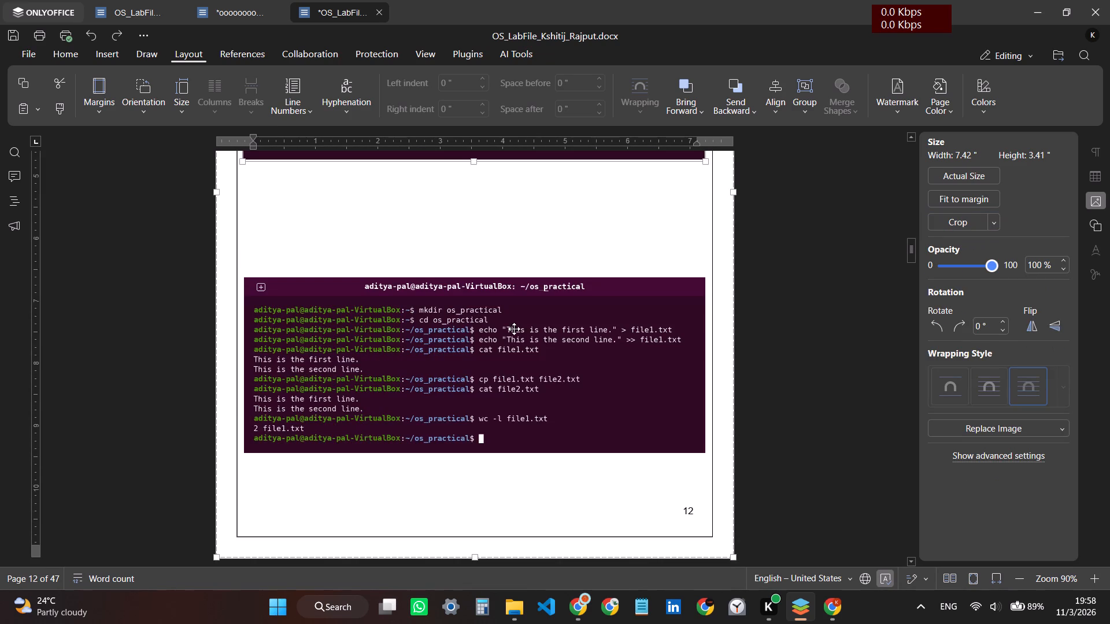
scroll(514, 329, up, 7)
click(551, 276)
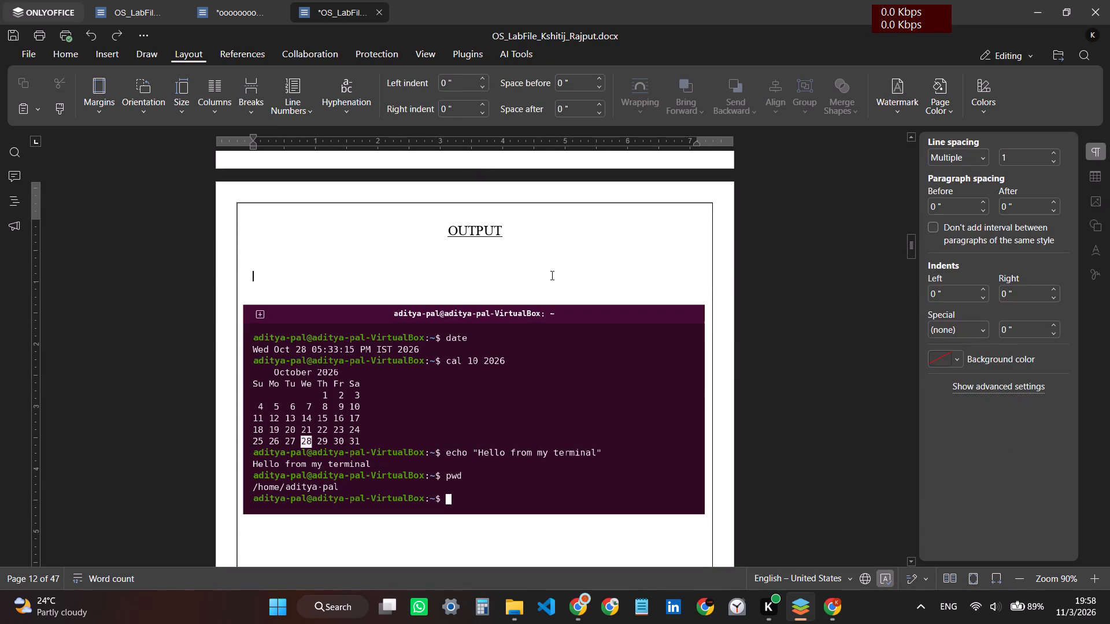
Look back through the command-syntax pages and forward over the output pages up to the FCFS output on page 15.
scroll(551, 275, up, 20)
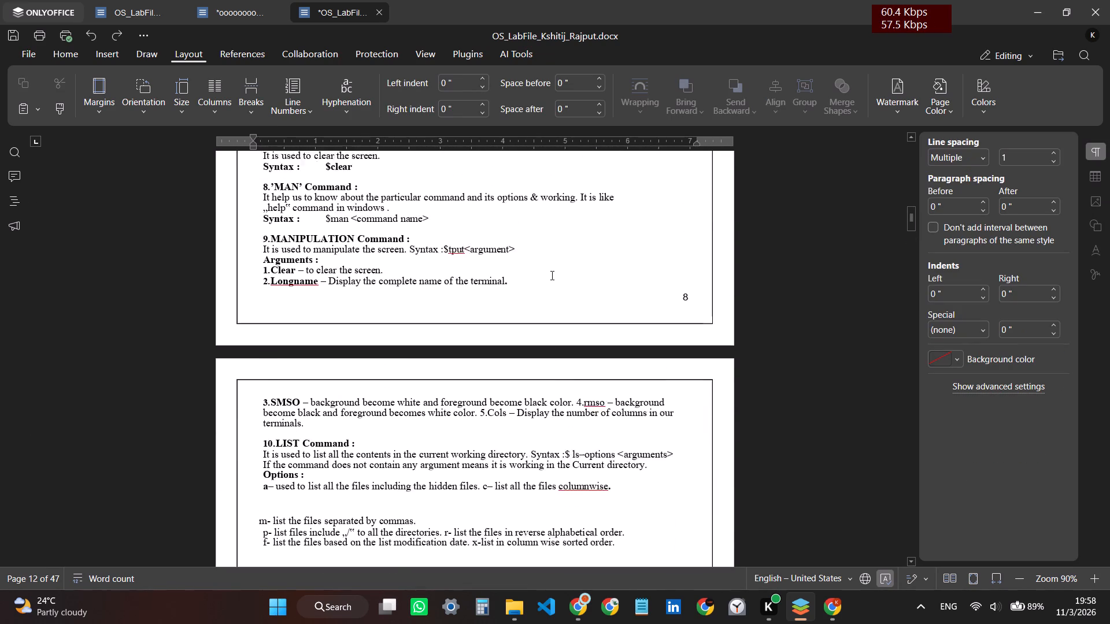
scroll(551, 275, up, 5)
scroll(551, 275, down, 14)
scroll(551, 275, down, 7)
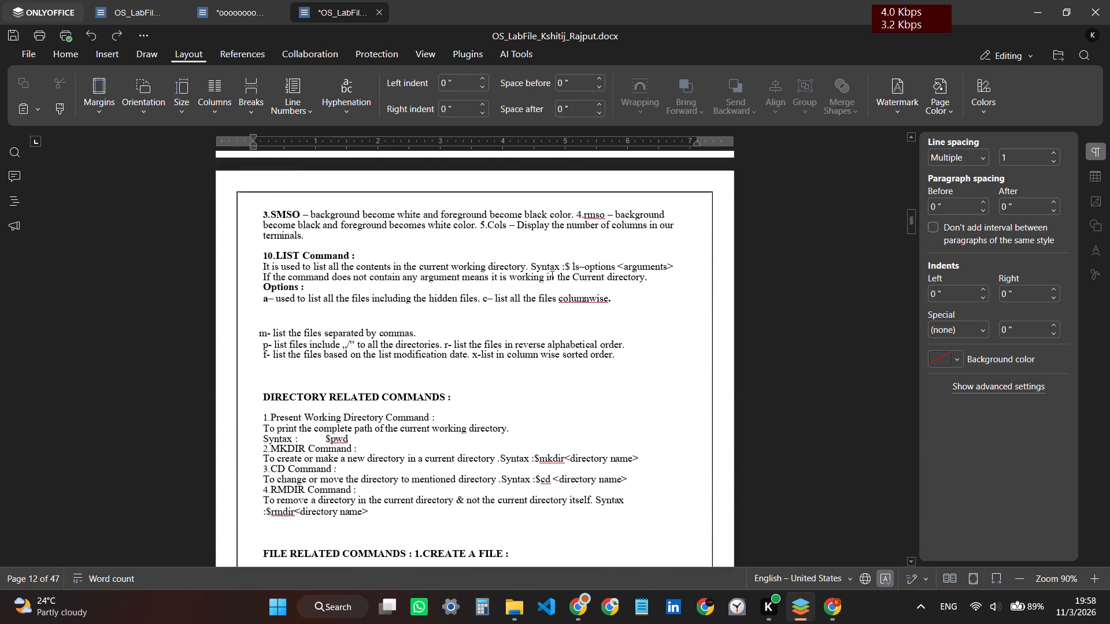
scroll(551, 275, down, 13)
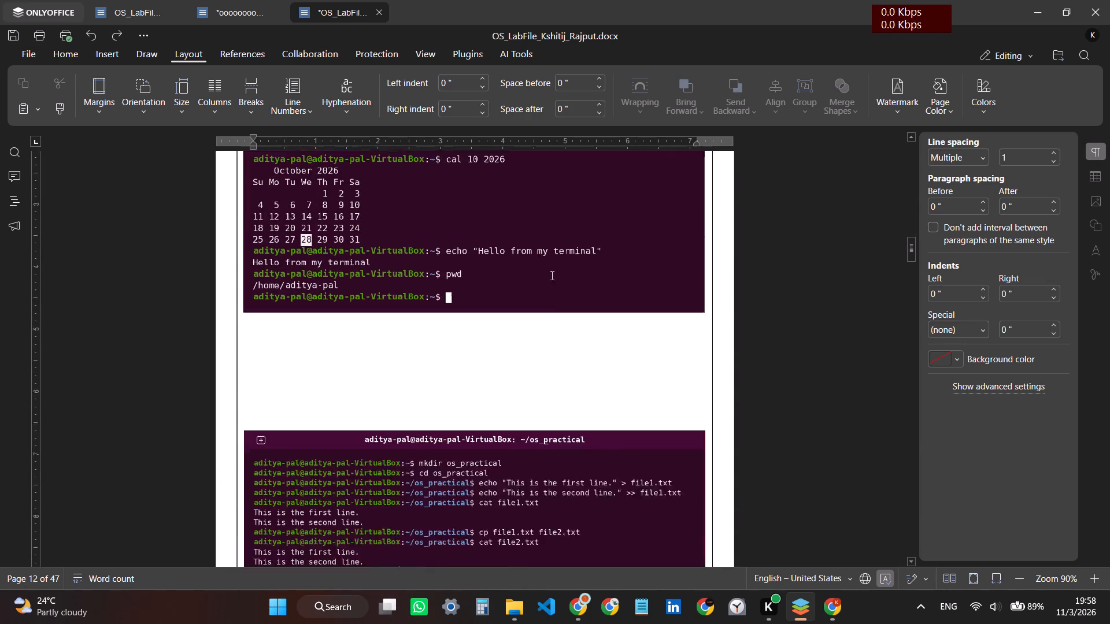
scroll(551, 275, down, 5)
scroll(551, 275, up, 5)
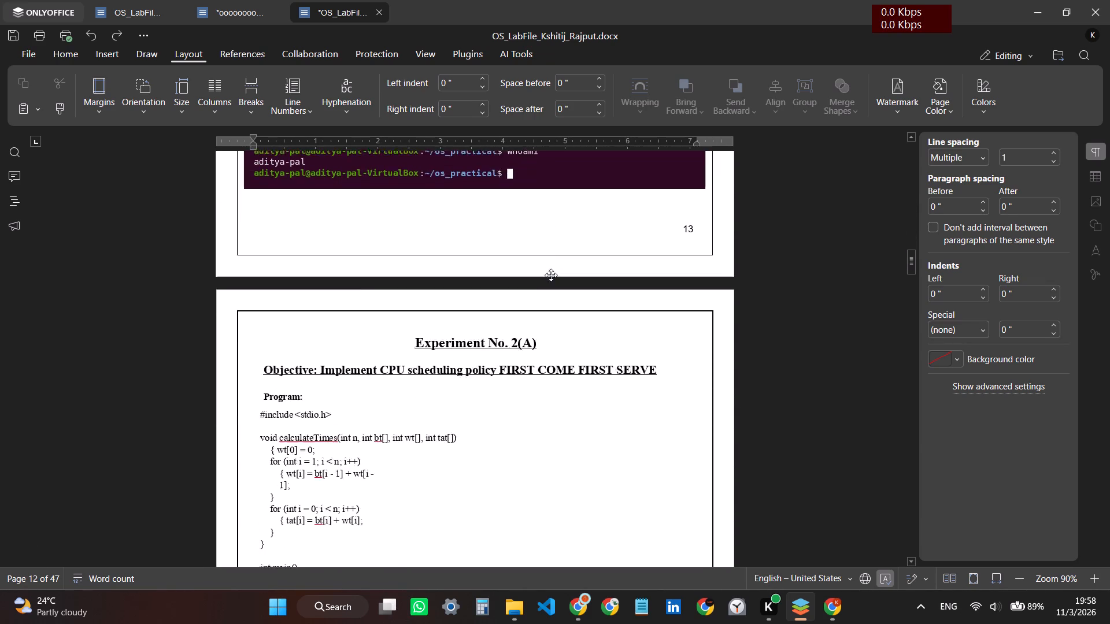
scroll(551, 275, up, 3)
scroll(551, 275, down, 5)
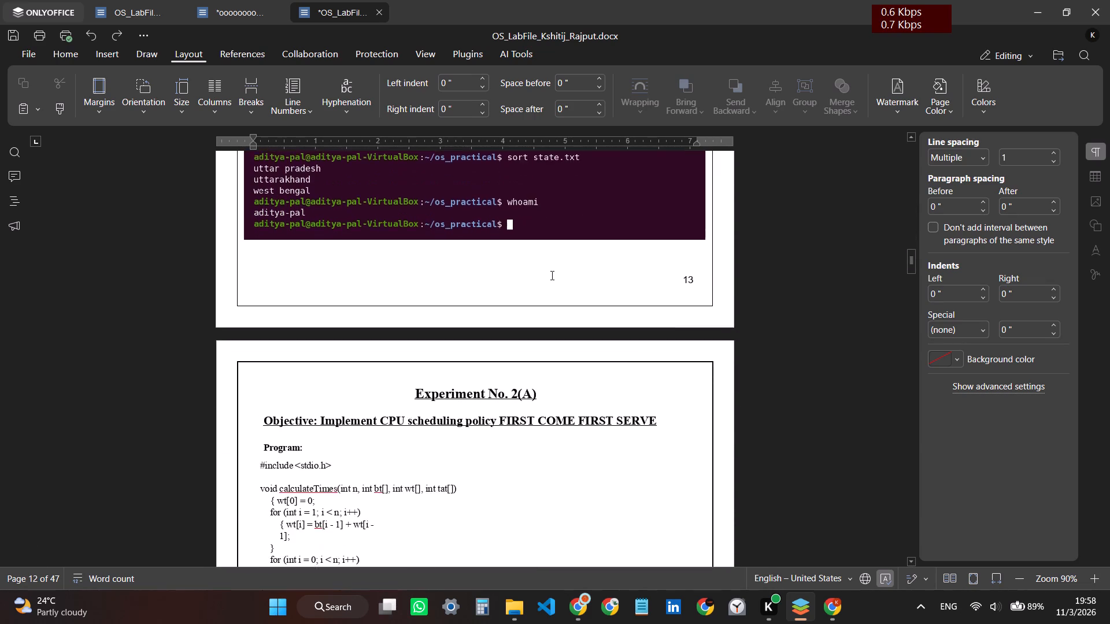
scroll(551, 275, down, 8)
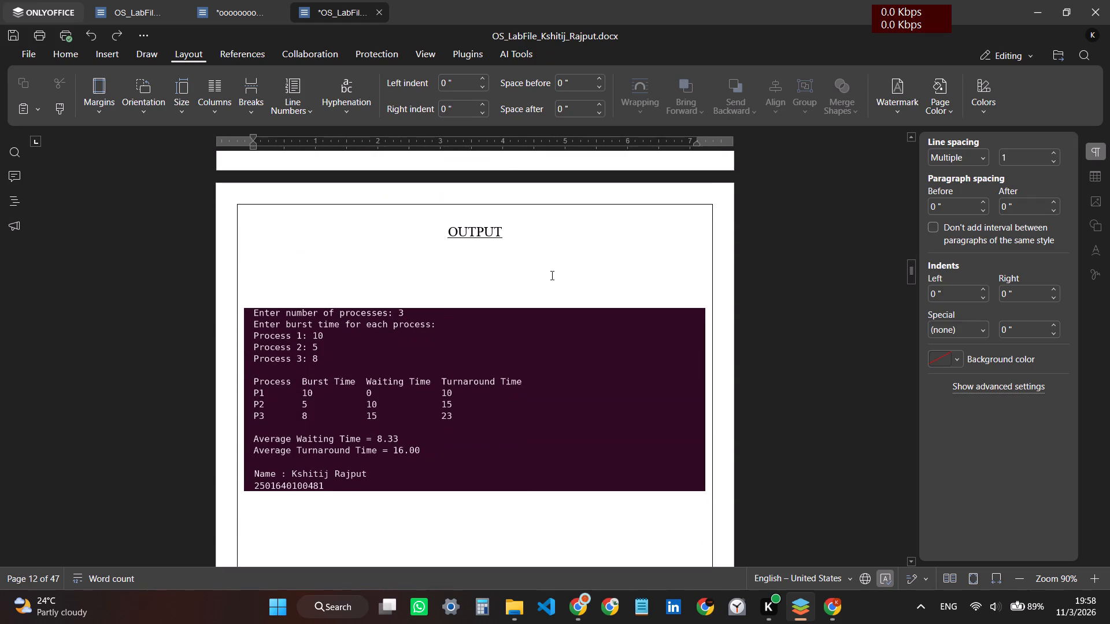
Crop the terminal title bar off the top of page 18's SJF output screenshot, leaving it about 3.98 in high.
scroll(551, 275, down, 9)
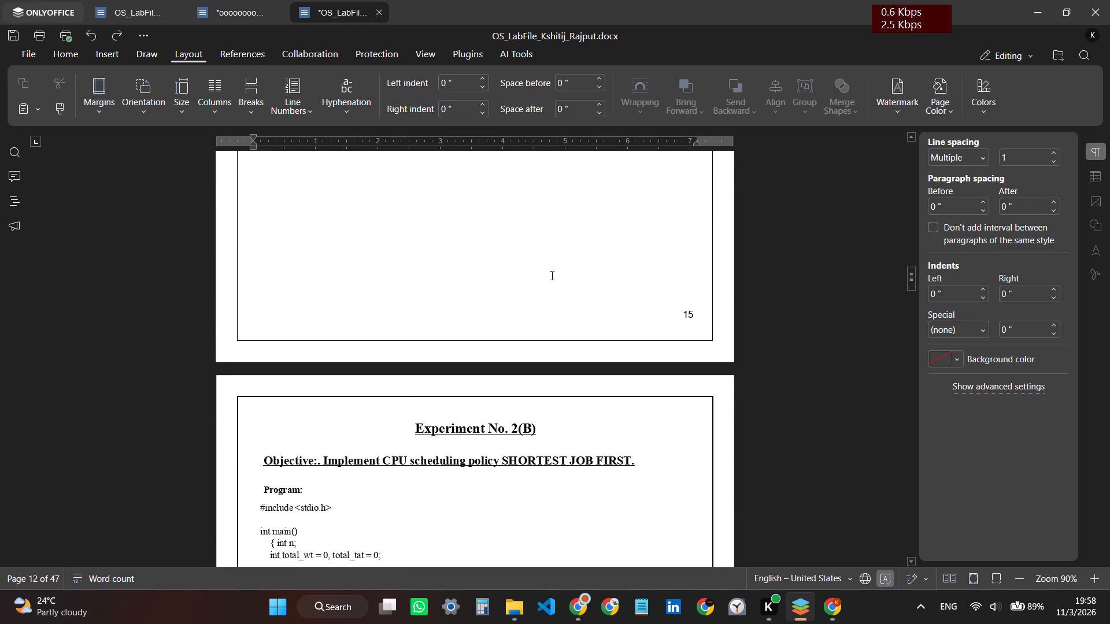
scroll(551, 275, down, 6)
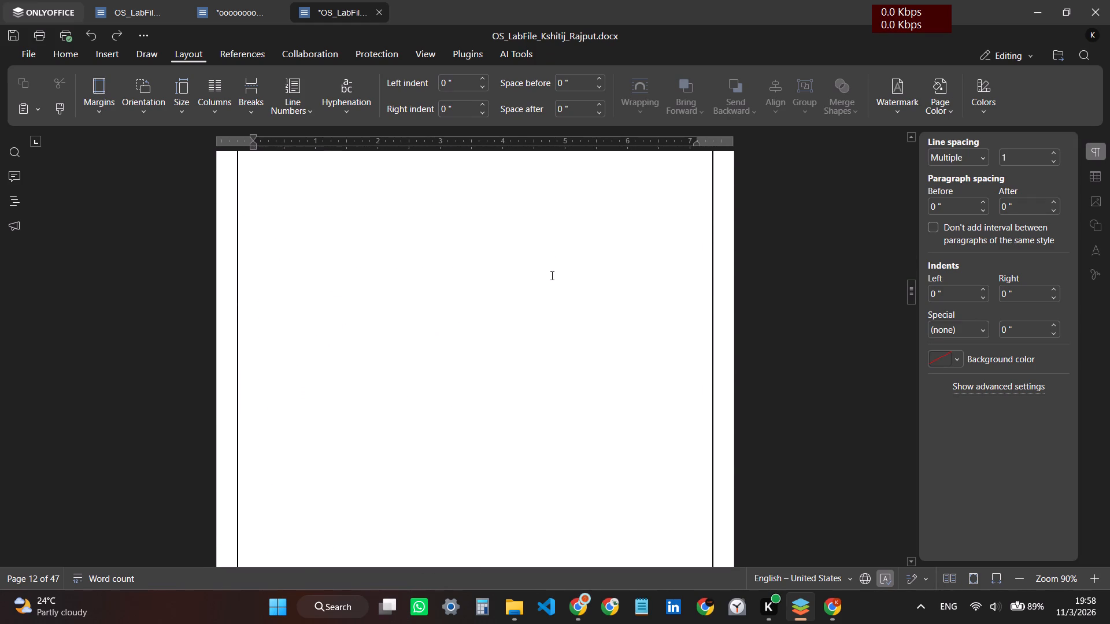
scroll(551, 275, down, 1)
click(506, 361)
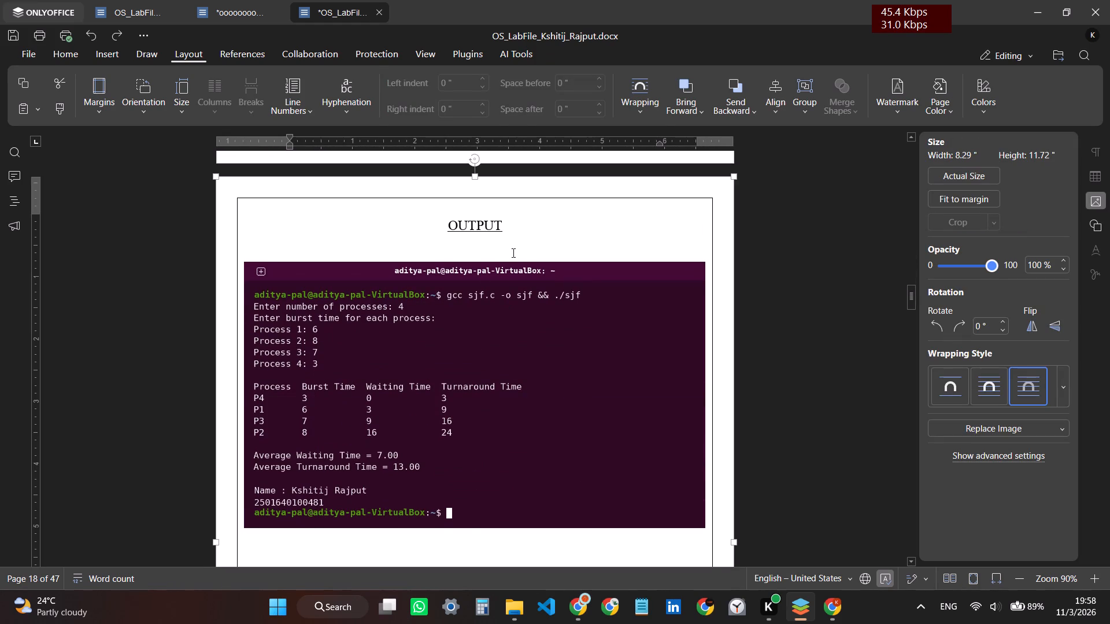
click(469, 302)
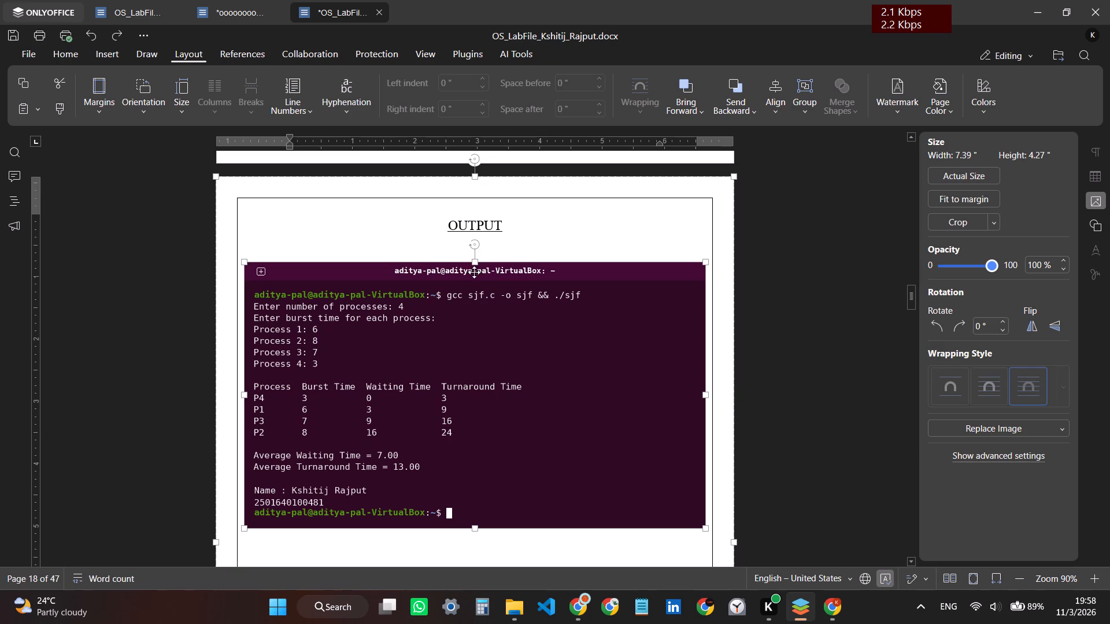
right_click(473, 292)
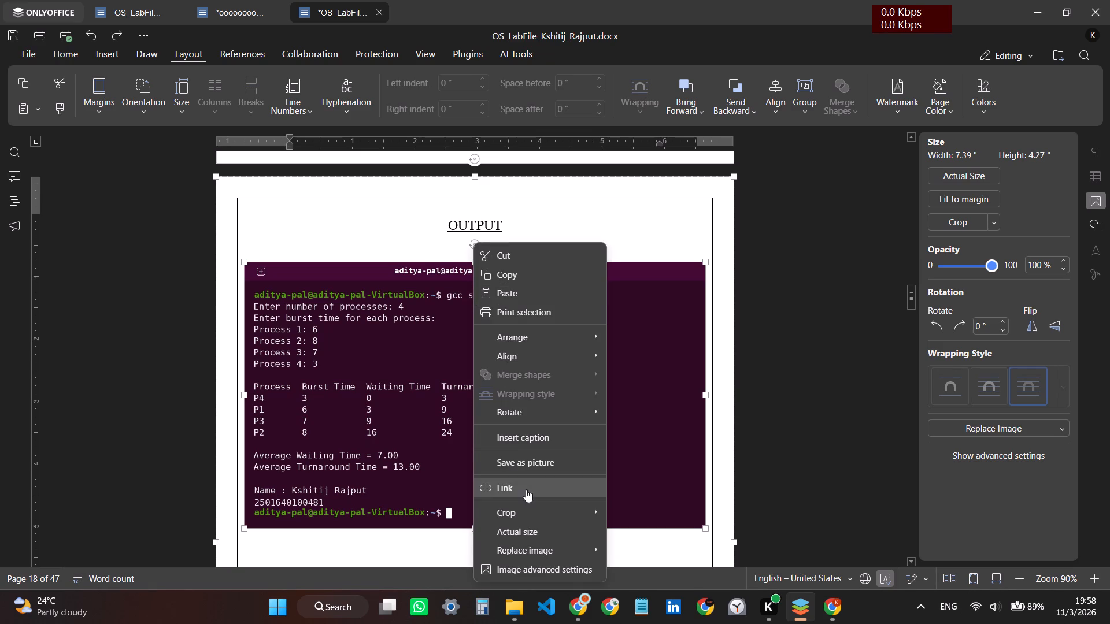
click(619, 507)
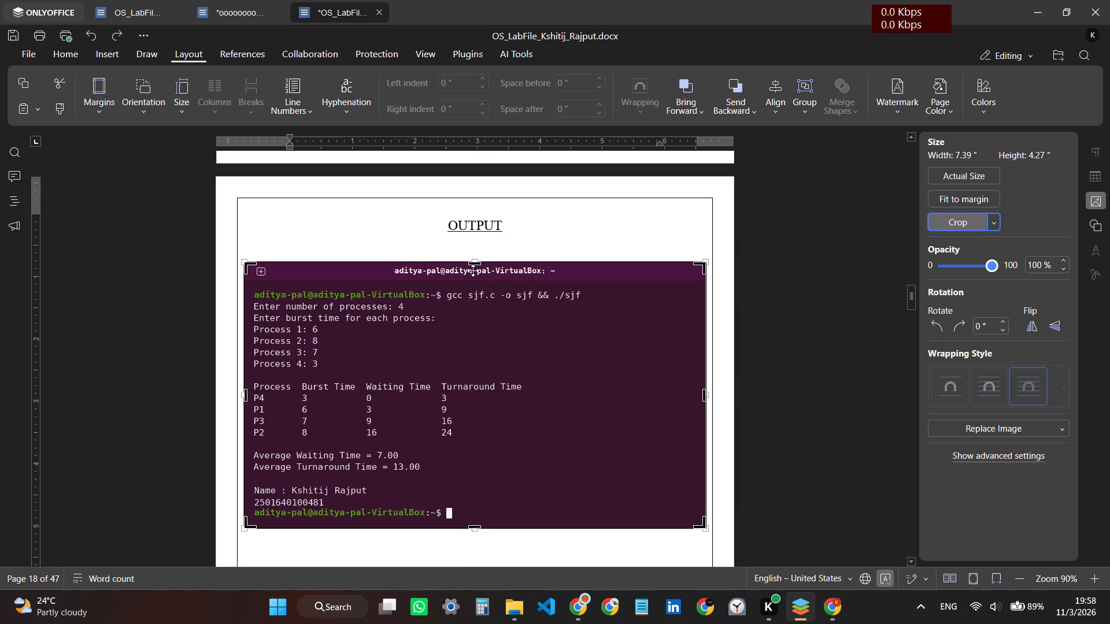
drag(473, 263, 474, 278)
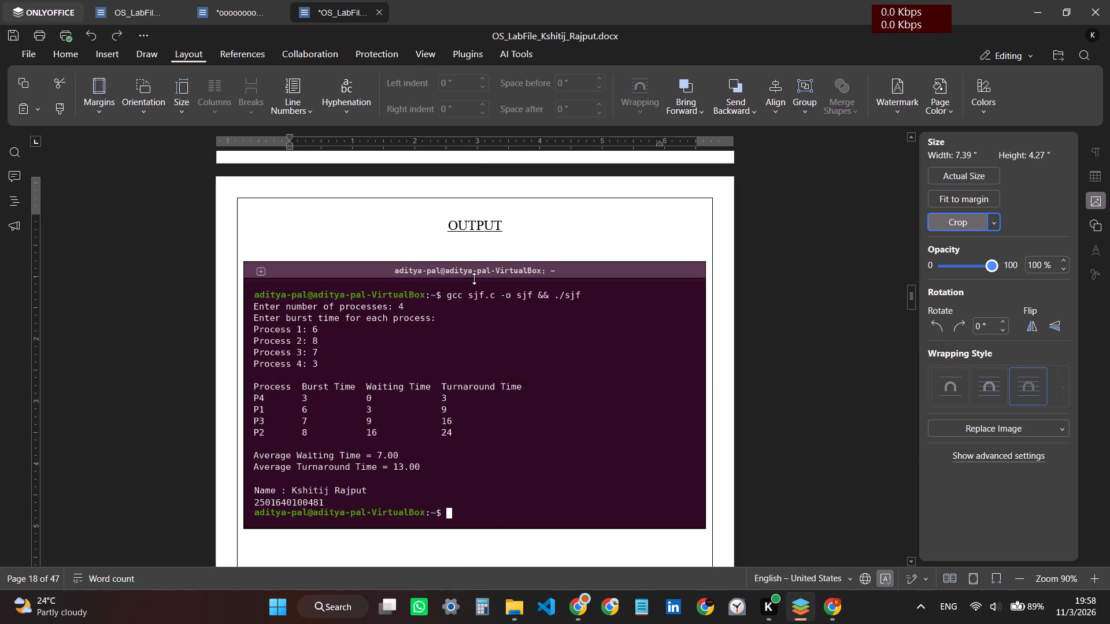
drag(474, 278, 475, 280)
Crop the final prompt line off the bottom of the SJF screenshot, leaving it about 3.65 in high.
scroll(468, 285, up, 3)
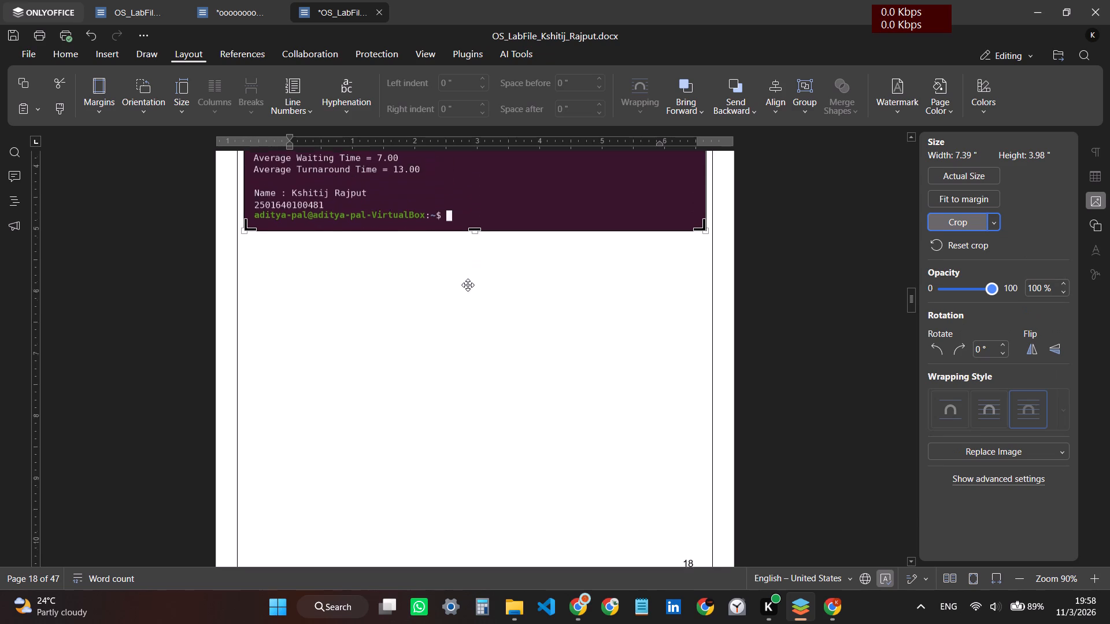
scroll(468, 285, up, 5)
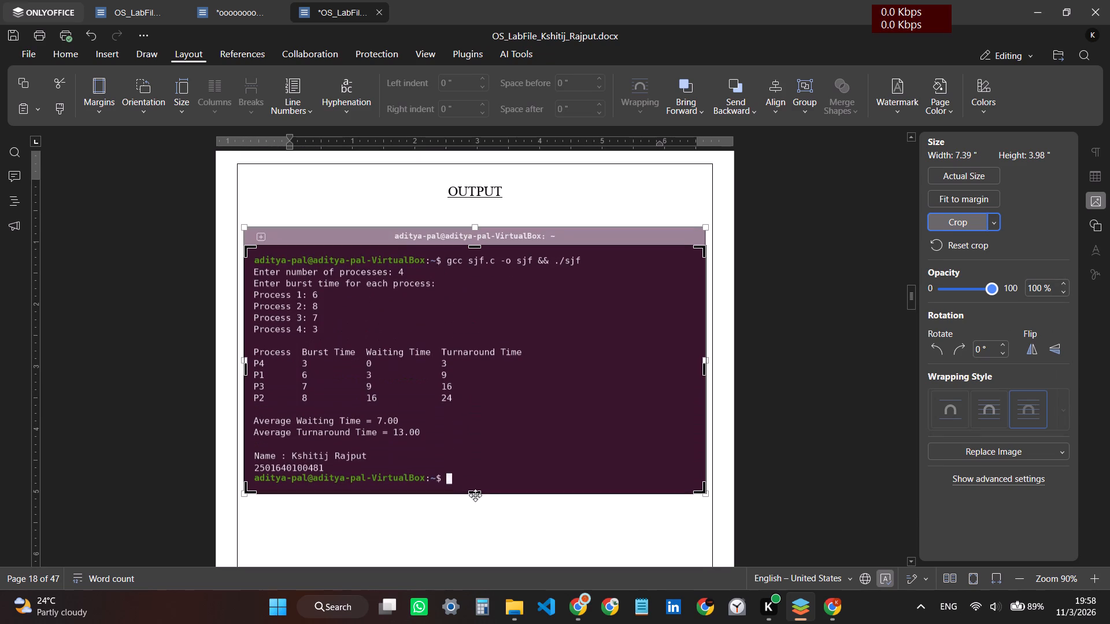
drag(473, 493, 475, 480)
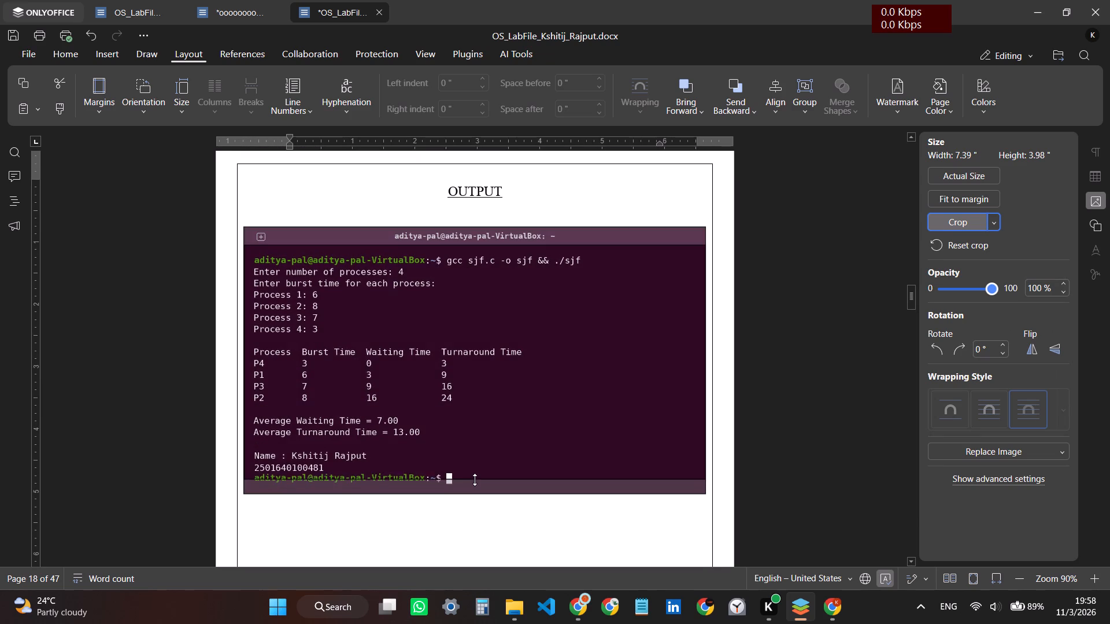
drag(475, 480, 477, 473)
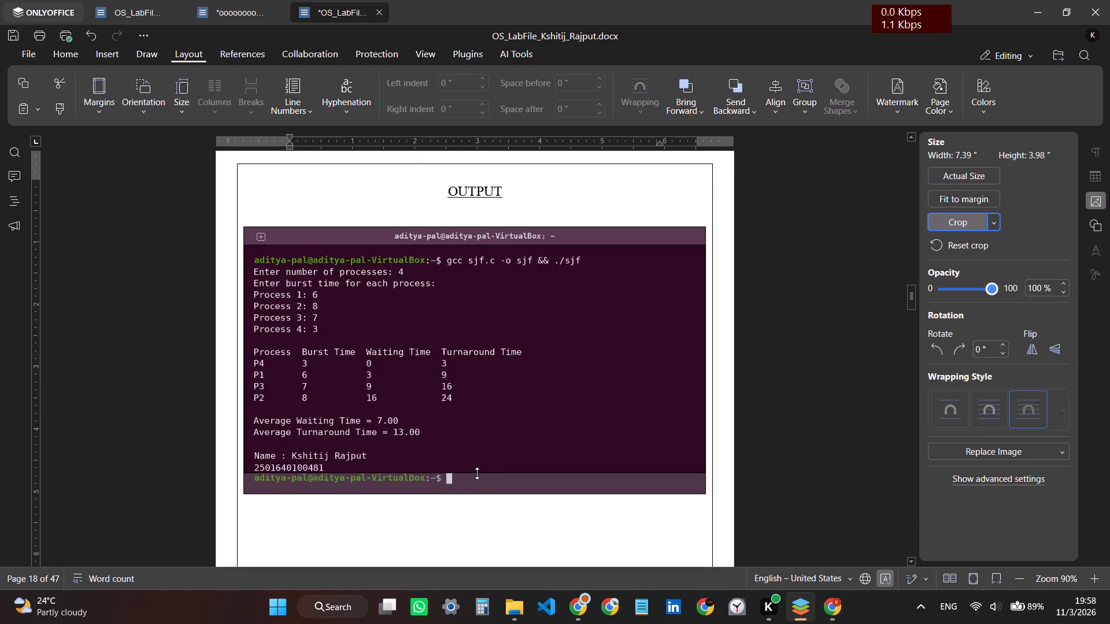
click(455, 413)
Crop the "gcc sjf.c -o sjf && ./sjf" command line off the top of the SJF screenshot.
scroll(455, 414, up, 5)
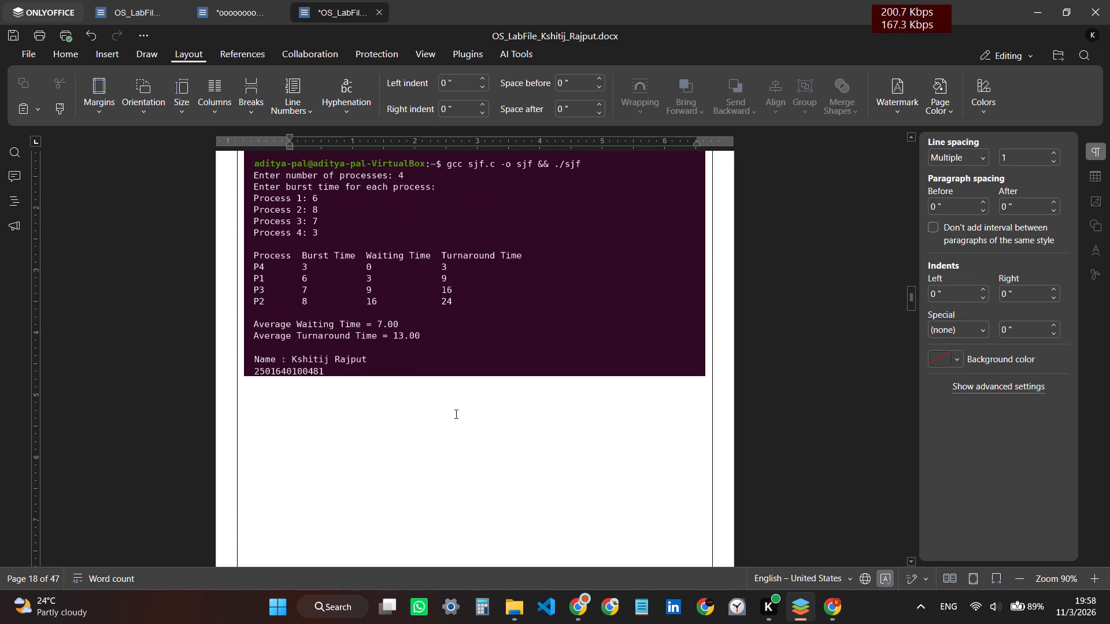
scroll(455, 414, up, 1)
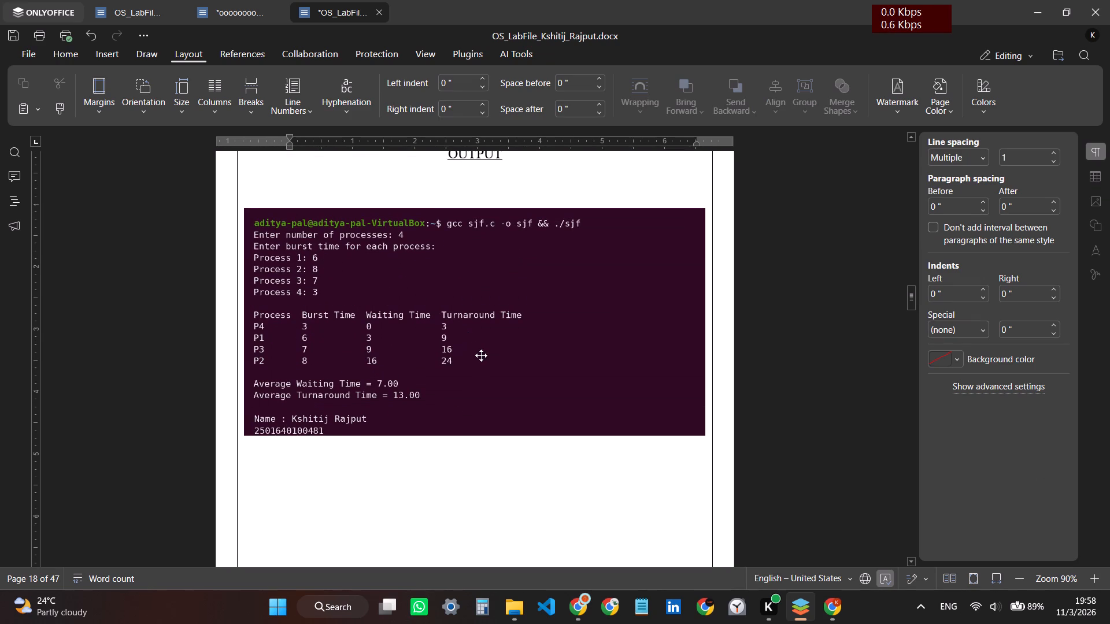
click(484, 311)
right_click(484, 311)
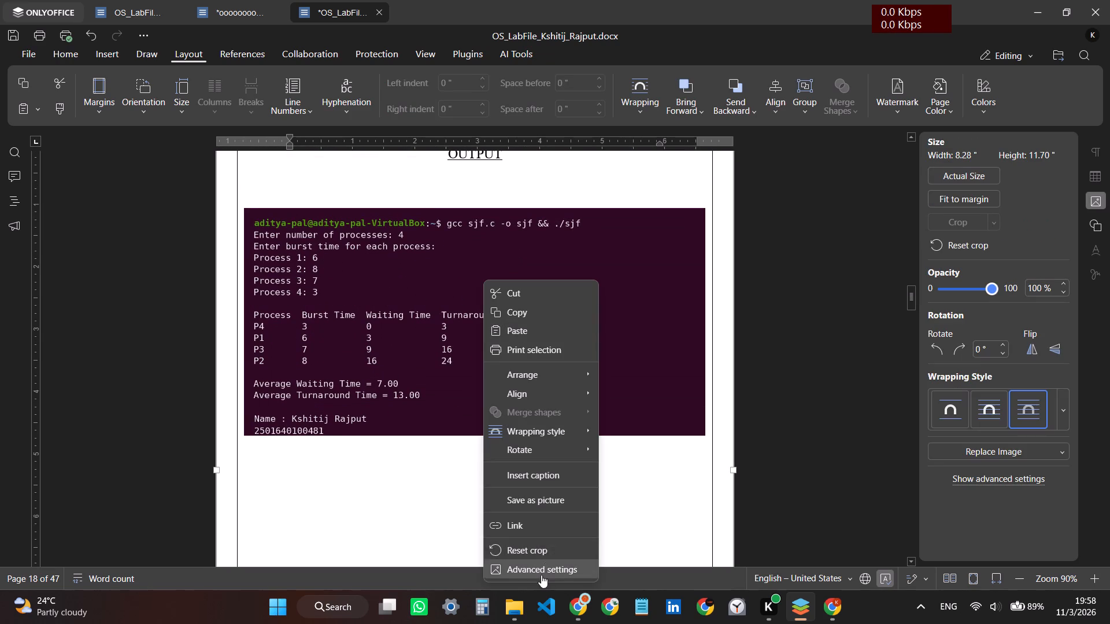
click(652, 470)
right_click(504, 235)
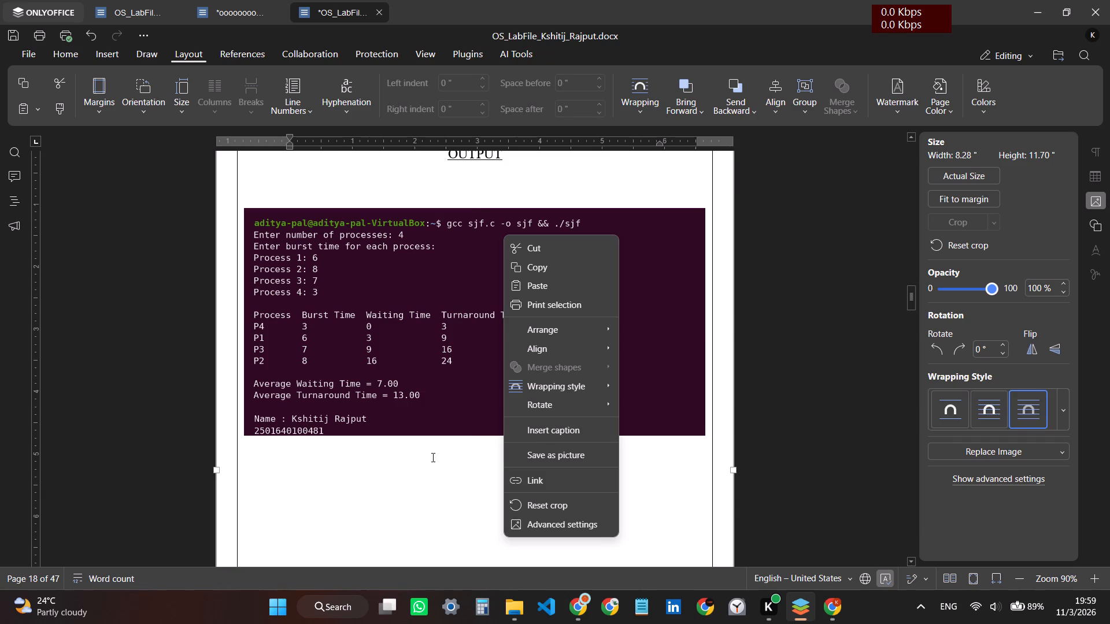
click(420, 323)
right_click(467, 284)
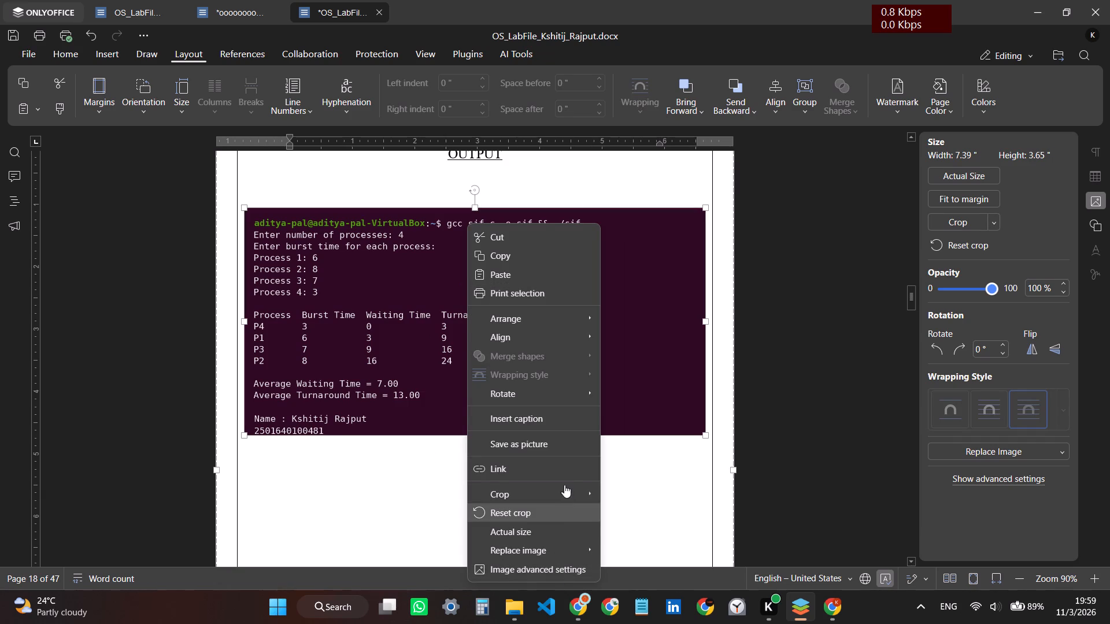
click(612, 486)
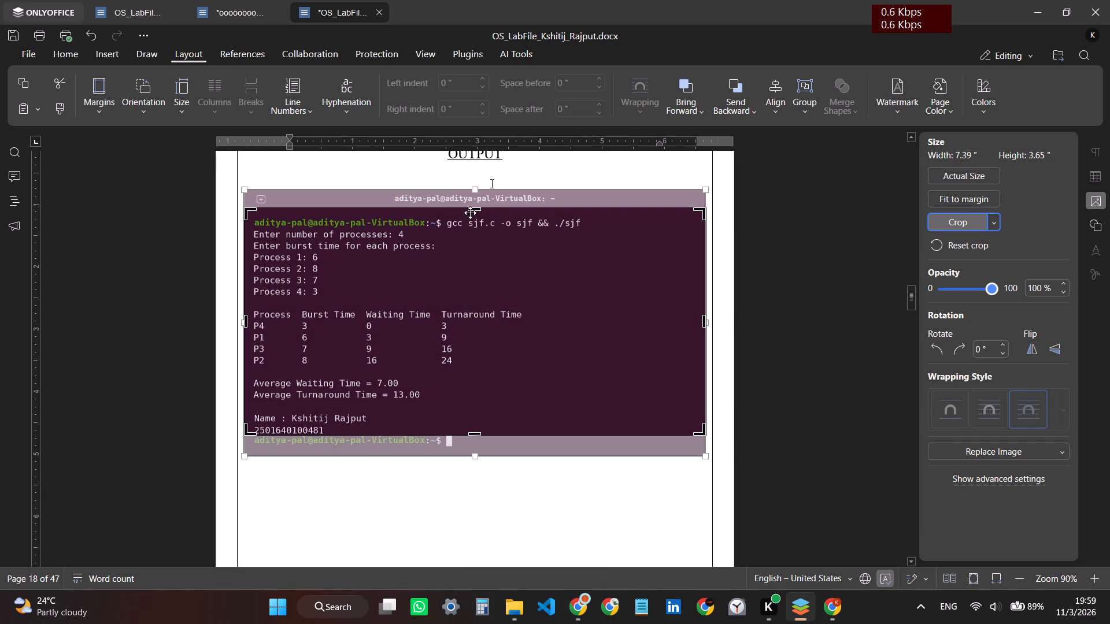
drag(475, 210, 478, 227)
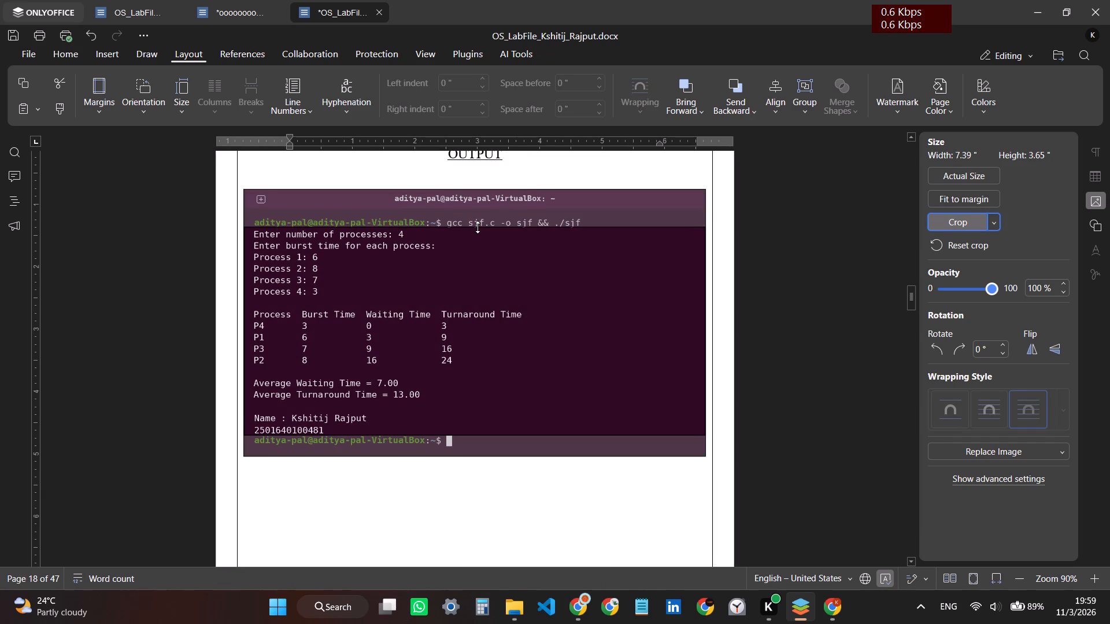
drag(478, 227, 479, 231)
click(454, 298)
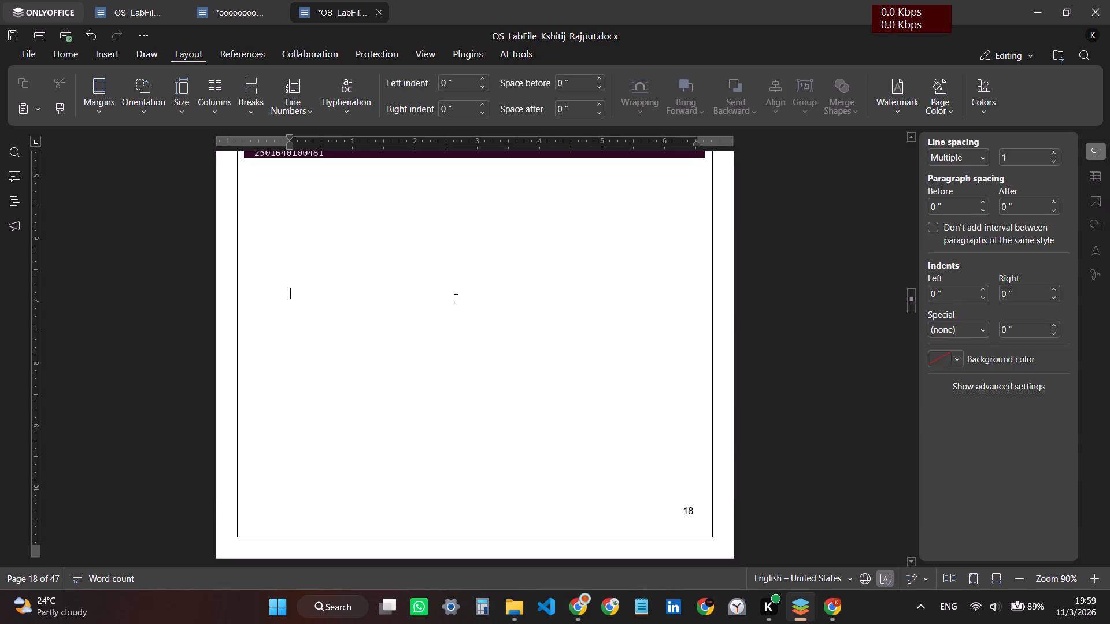
Look back over Experiment 2(B)'s program pages and the cropped SJF output on page 18.
scroll(454, 298, up, 11)
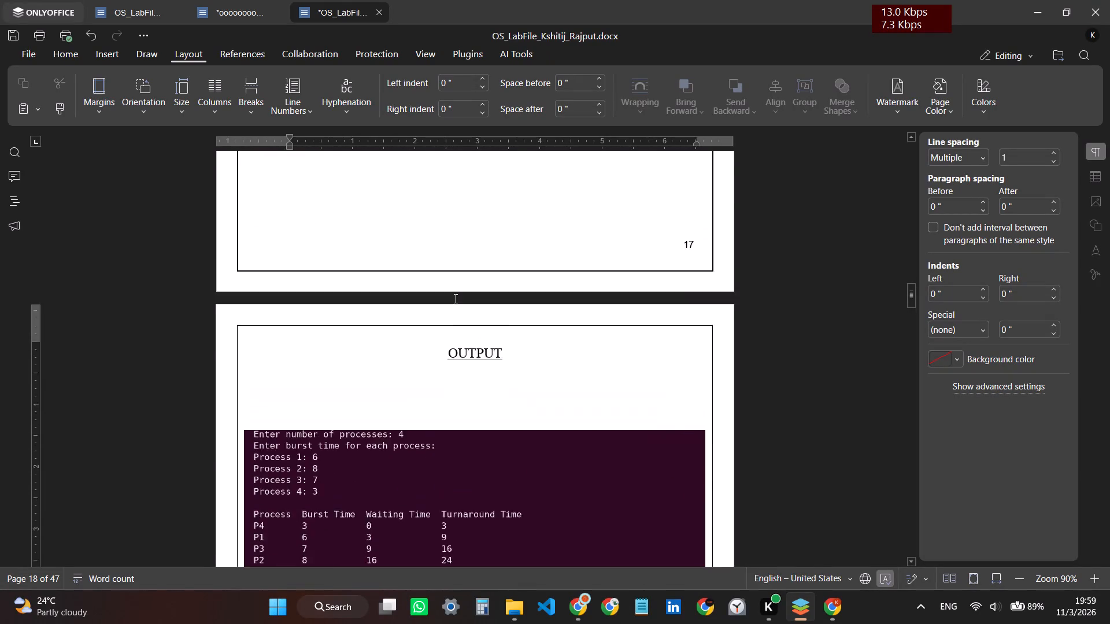
scroll(454, 298, up, 6)
scroll(454, 298, down, 2)
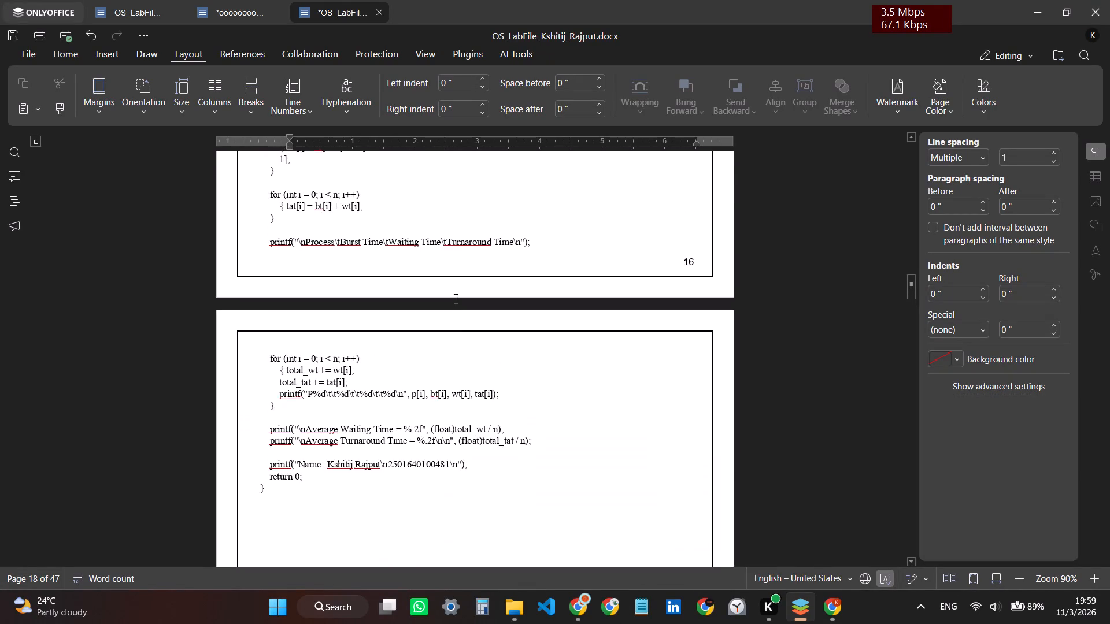
scroll(454, 298, down, 13)
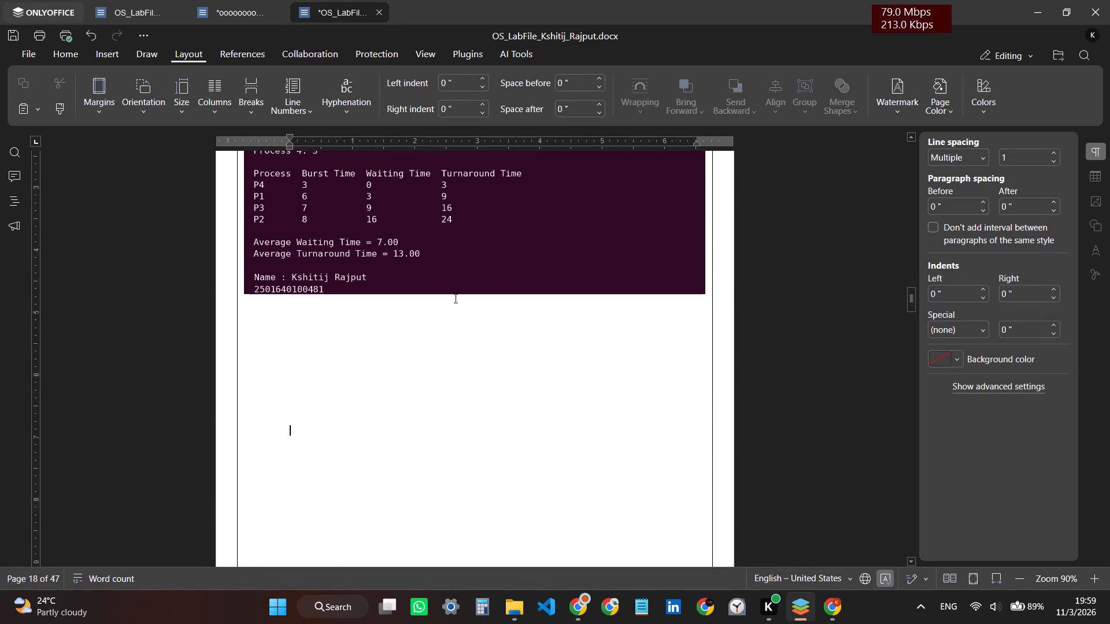
Crop the terminal title bar and "gcc priority.c -o priority && ./priority" line off page 21's priority output screenshot, leaving it about 3.83 in high.
scroll(454, 298, down, 6)
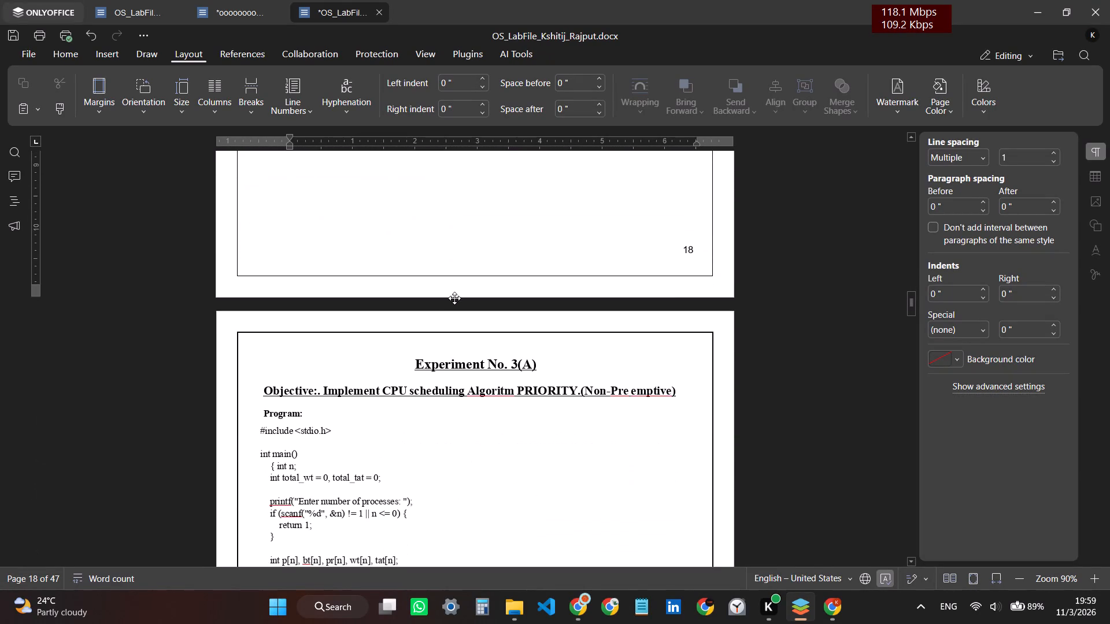
scroll(454, 298, down, 1)
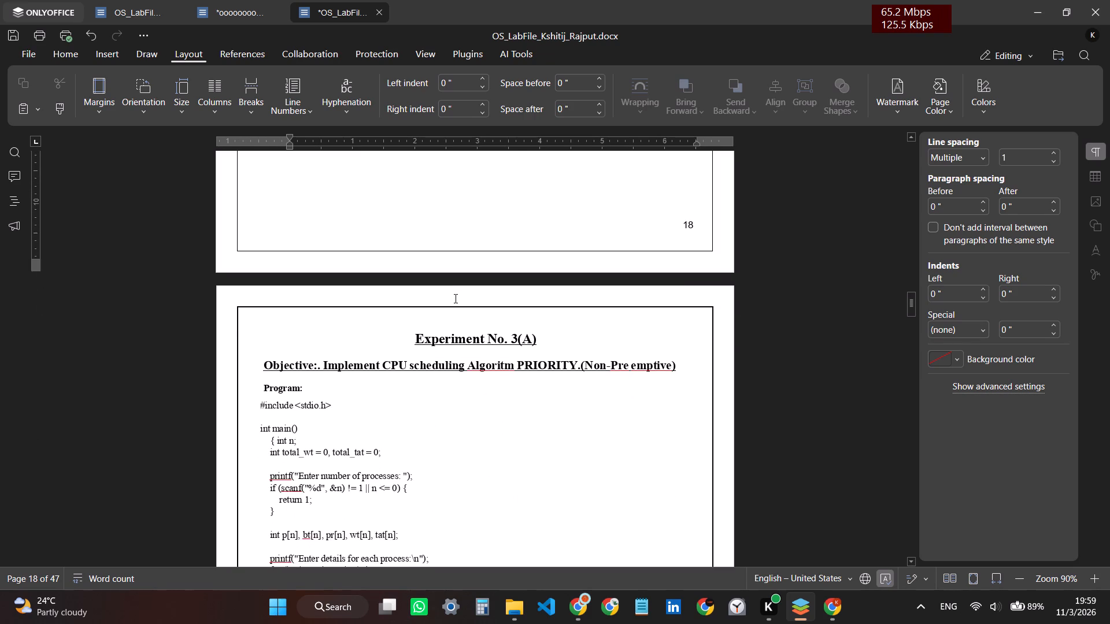
scroll(454, 298, down, 7)
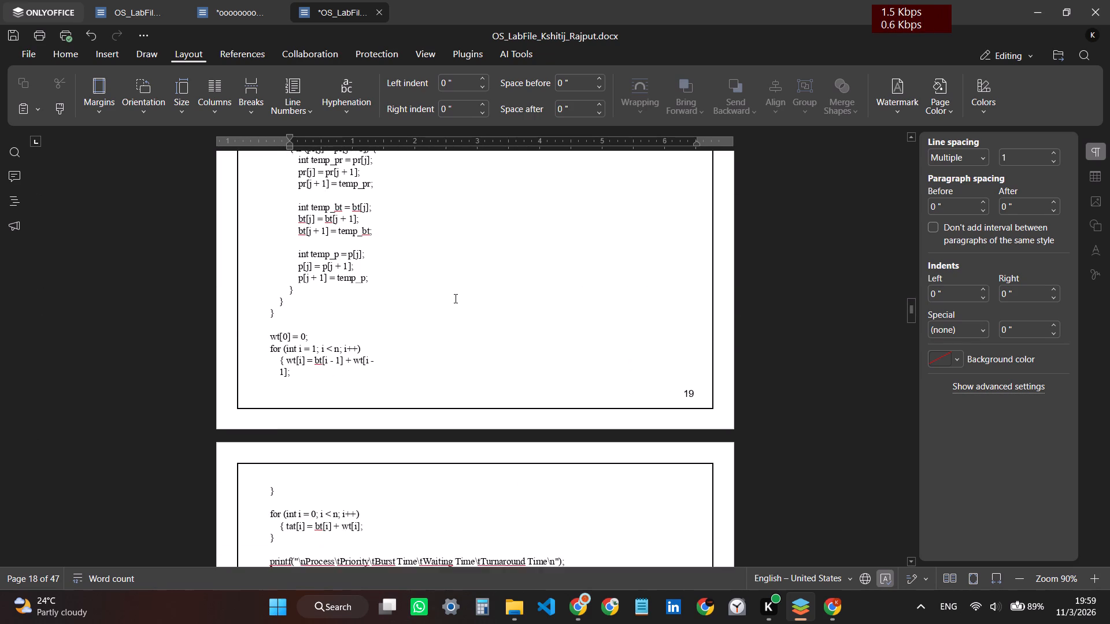
scroll(454, 298, down, 8)
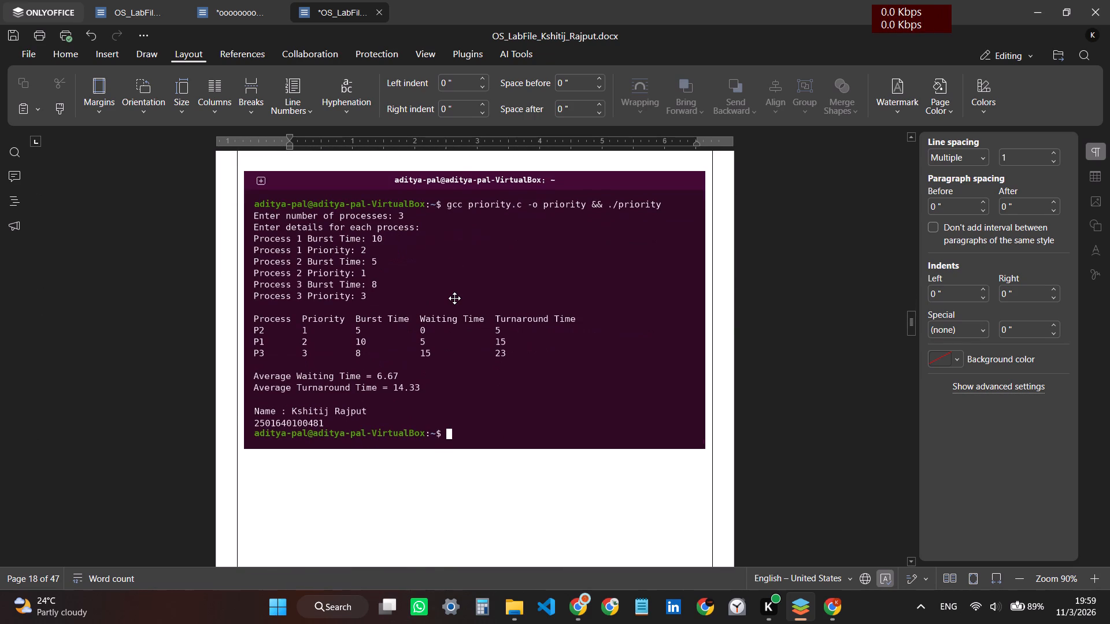
scroll(454, 298, up, 1)
click(454, 298)
click(484, 247)
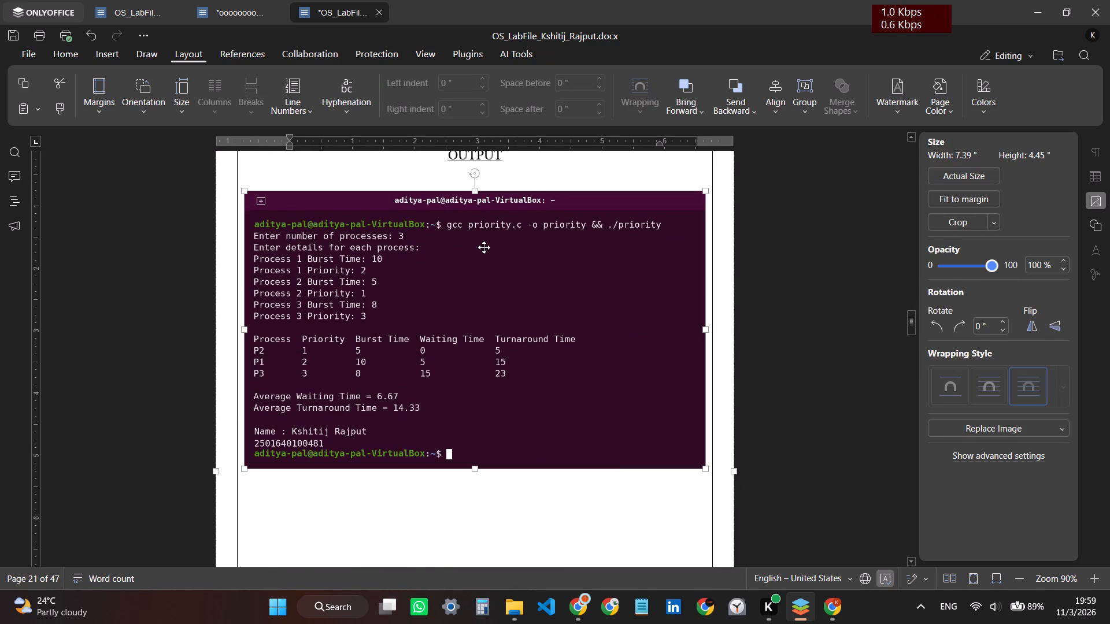
right_click(484, 247)
click(639, 512)
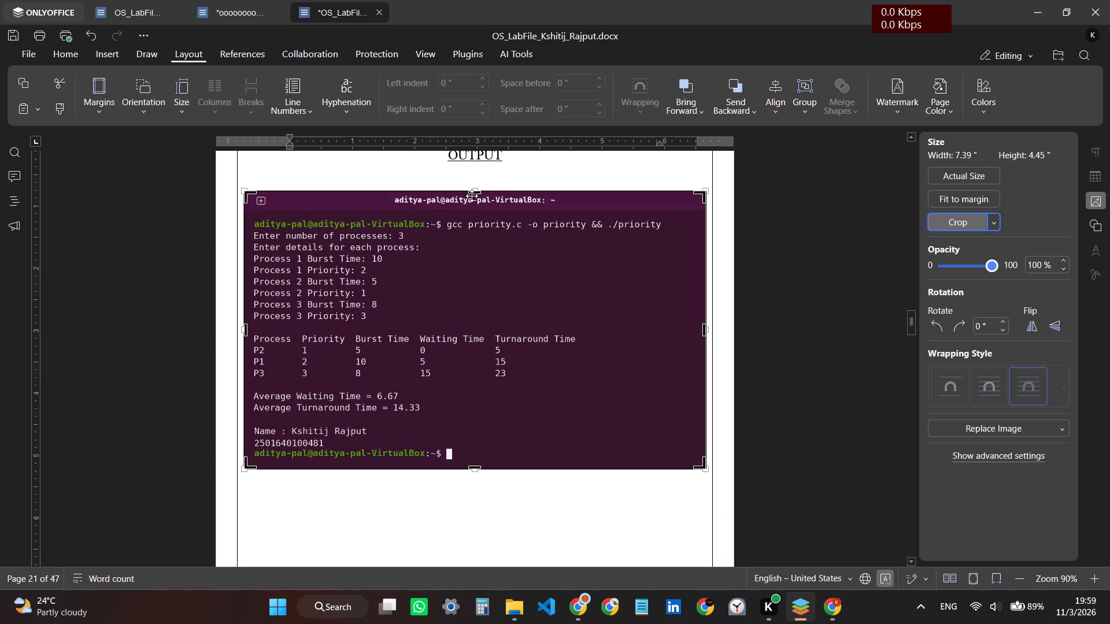
drag(474, 192, 471, 230)
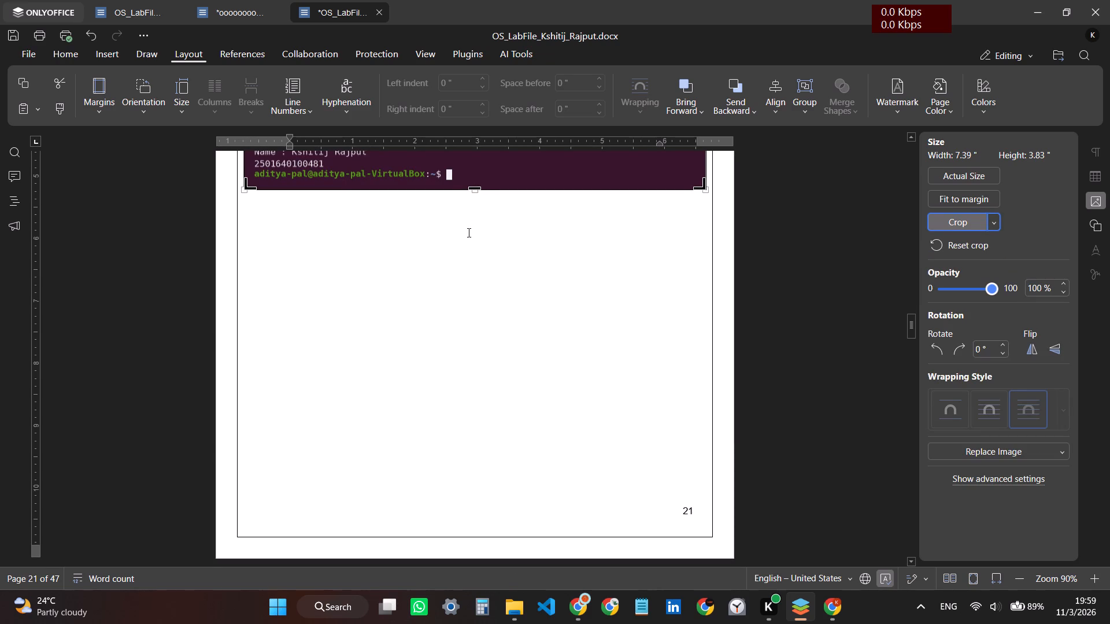
Crop the final prompt line off the bottom of the priority screenshot, leaving it about 3.52 in high.
scroll(468, 232, up, 7)
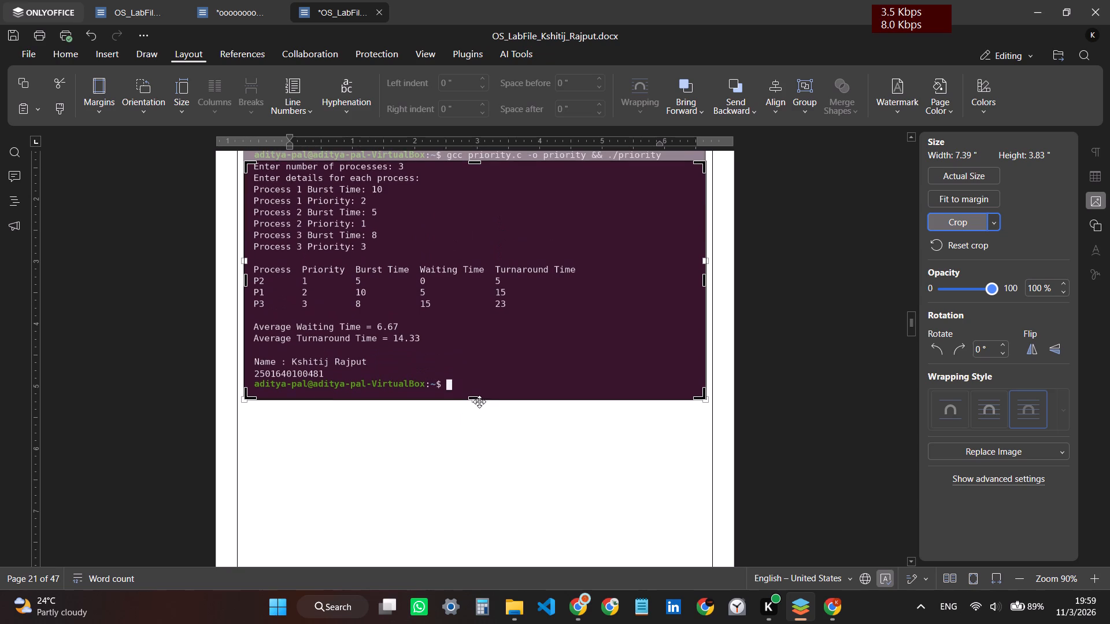
click(473, 396)
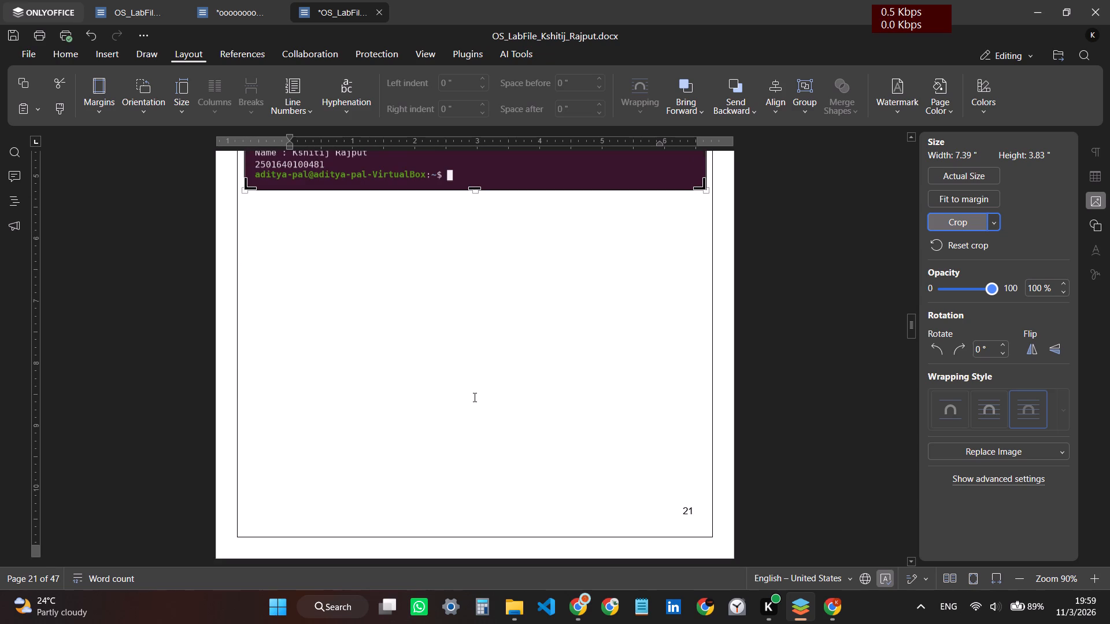
scroll(474, 397, up, 6)
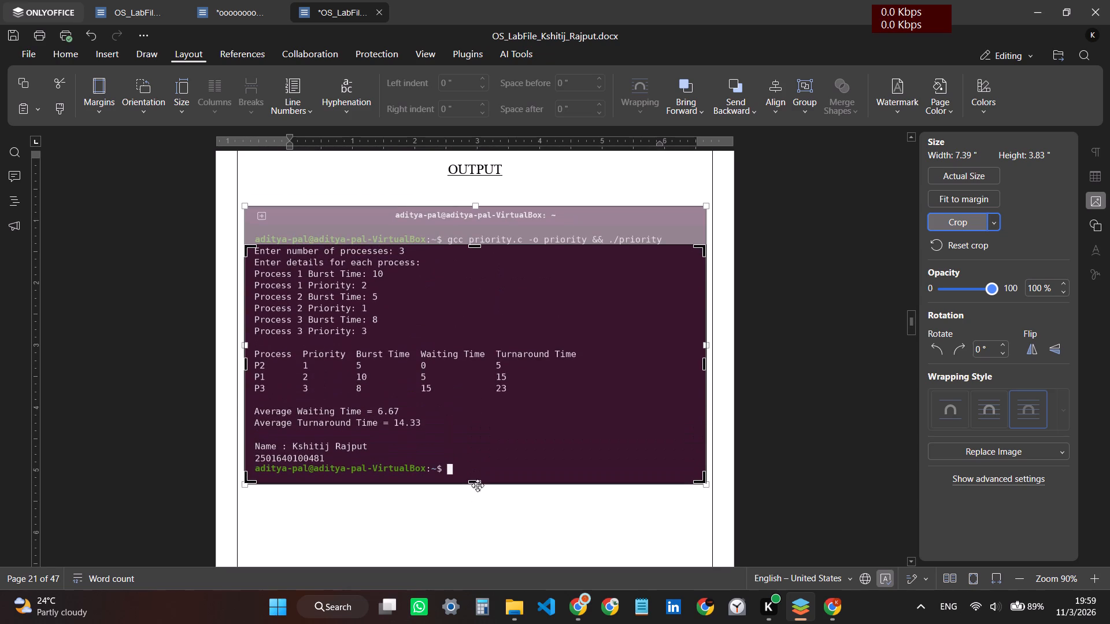
drag(475, 480, 479, 471)
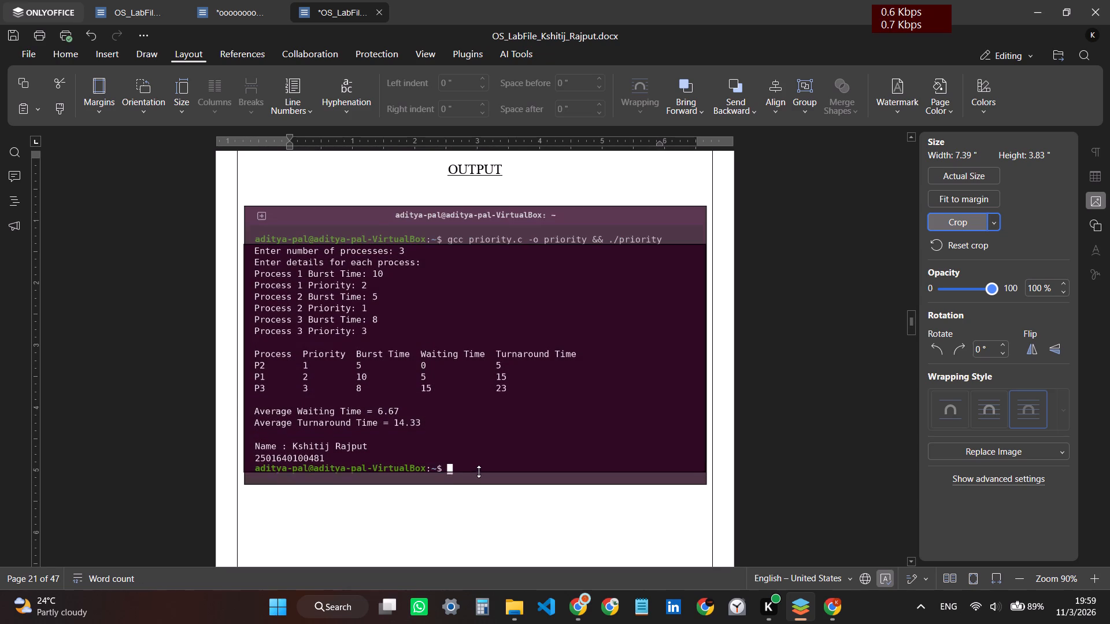
drag(479, 471, 484, 465)
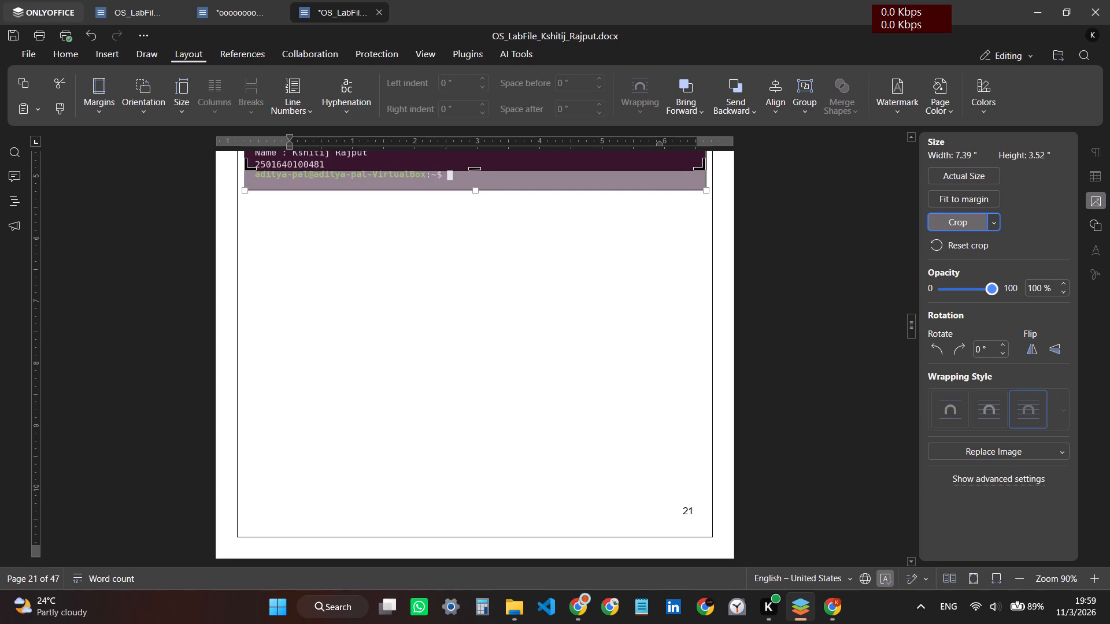
click(449, 414)
Look back over Experiment 3(A)'s program pages and the cropped priority output on page 21.
scroll(449, 415, up, 6)
scroll(449, 415, down, 3)
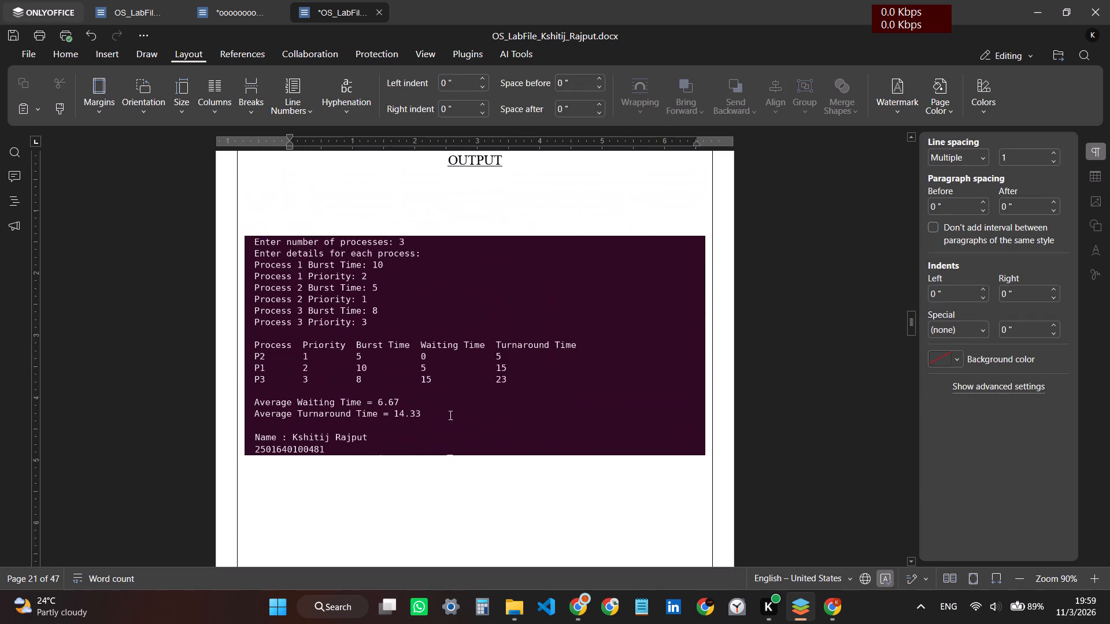
scroll(449, 415, down, 10)
scroll(449, 415, up, 13)
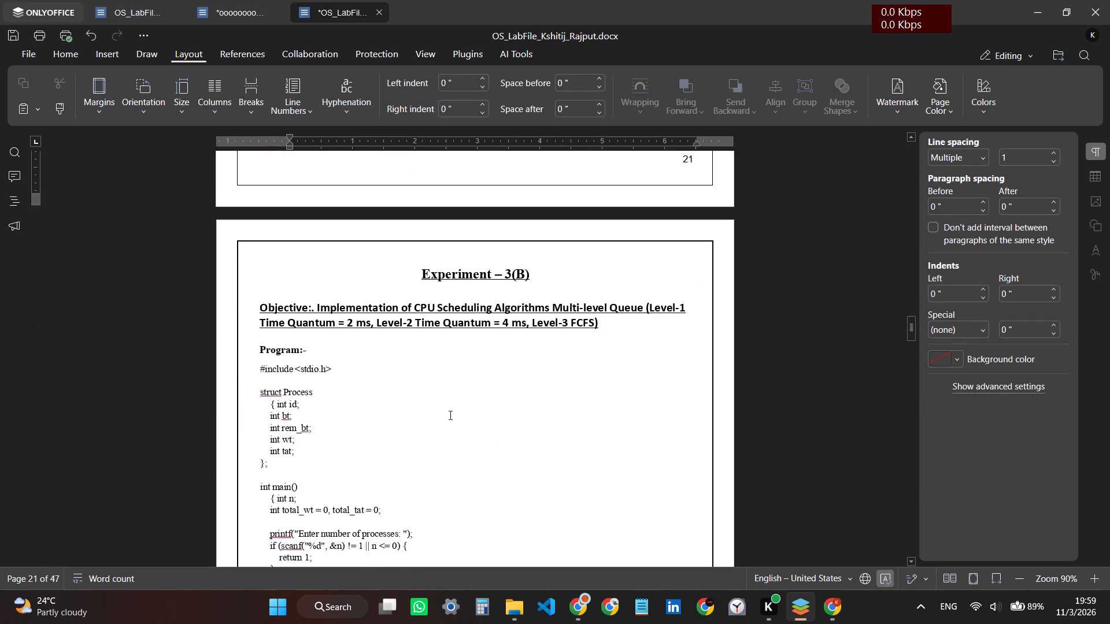
scroll(449, 415, up, 7)
scroll(449, 415, down, 5)
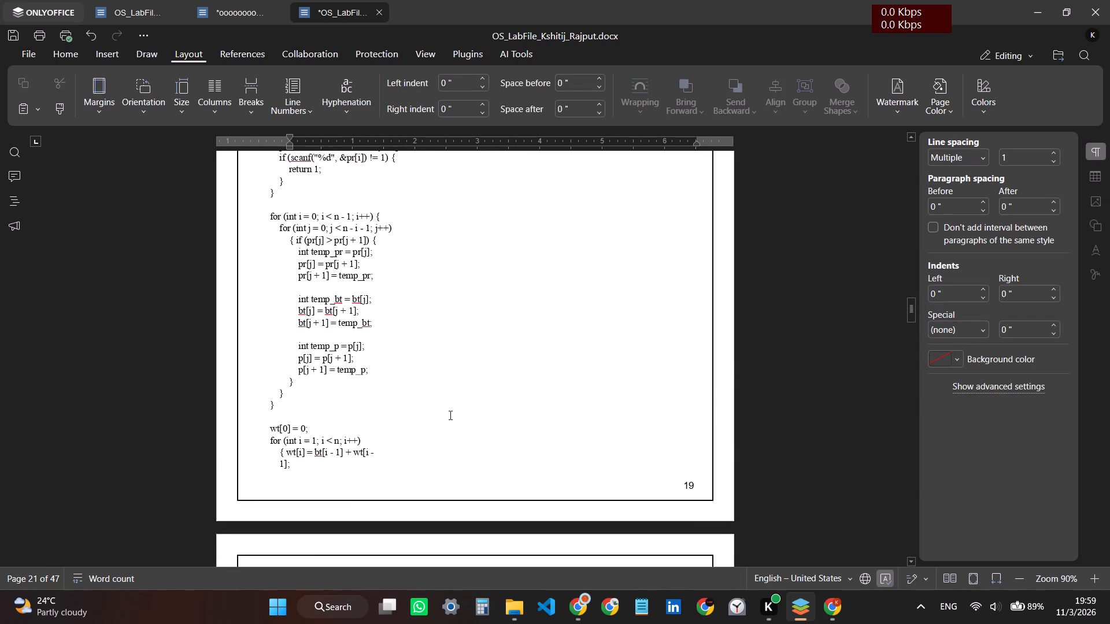
scroll(449, 415, down, 9)
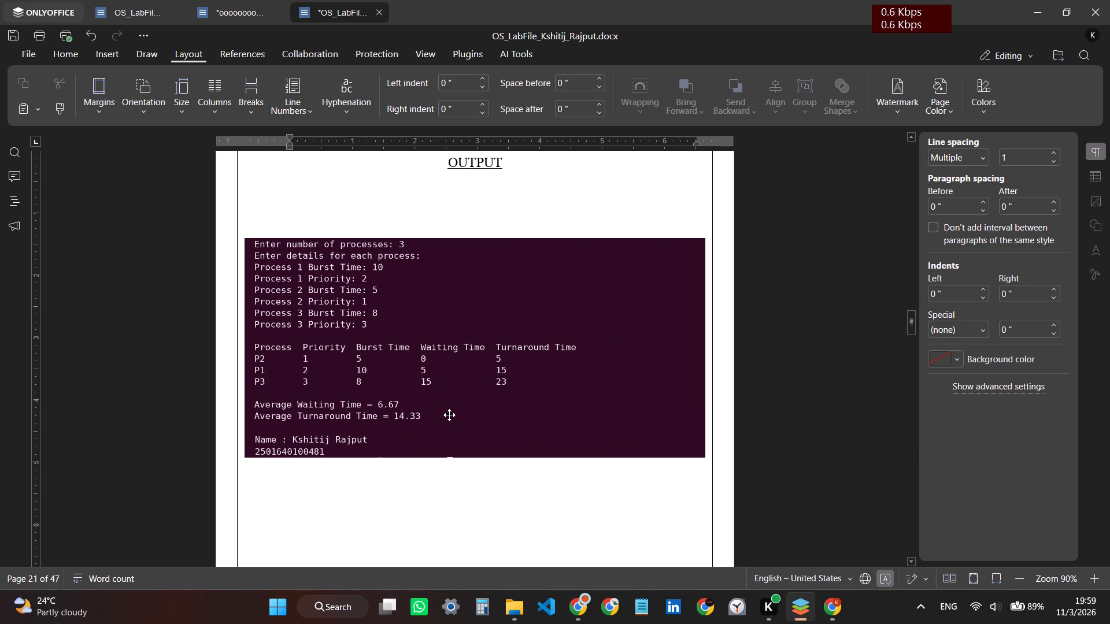
Look through Experiment 3(B)'s multi-level queue program on pages 22 and 23, up to its output page.
scroll(449, 415, down, 12)
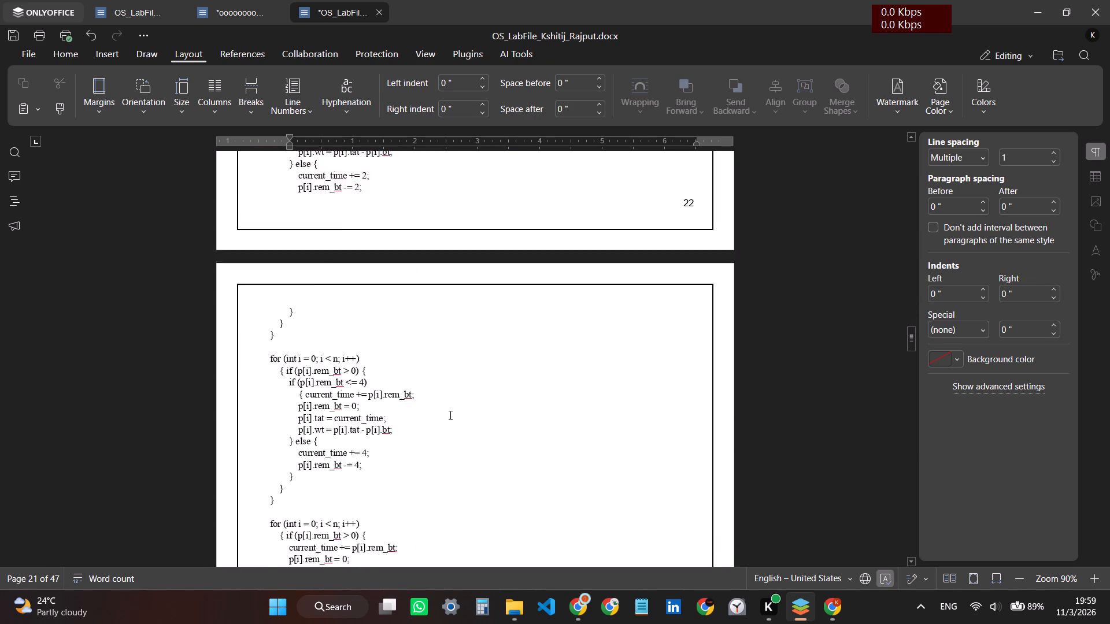
scroll(449, 415, up, 8)
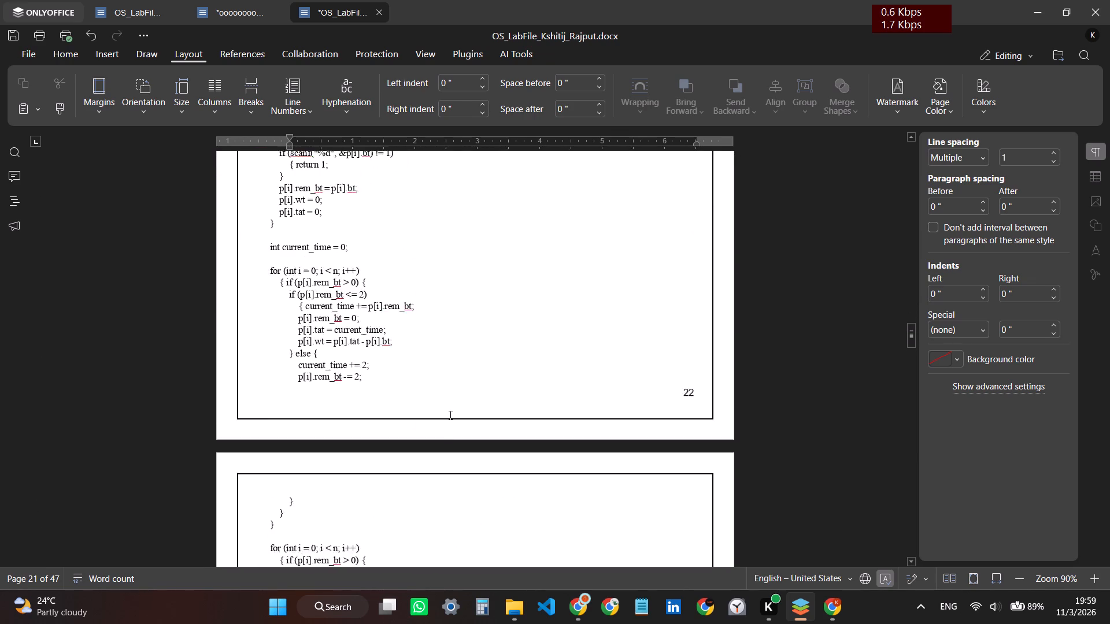
scroll(449, 415, up, 4)
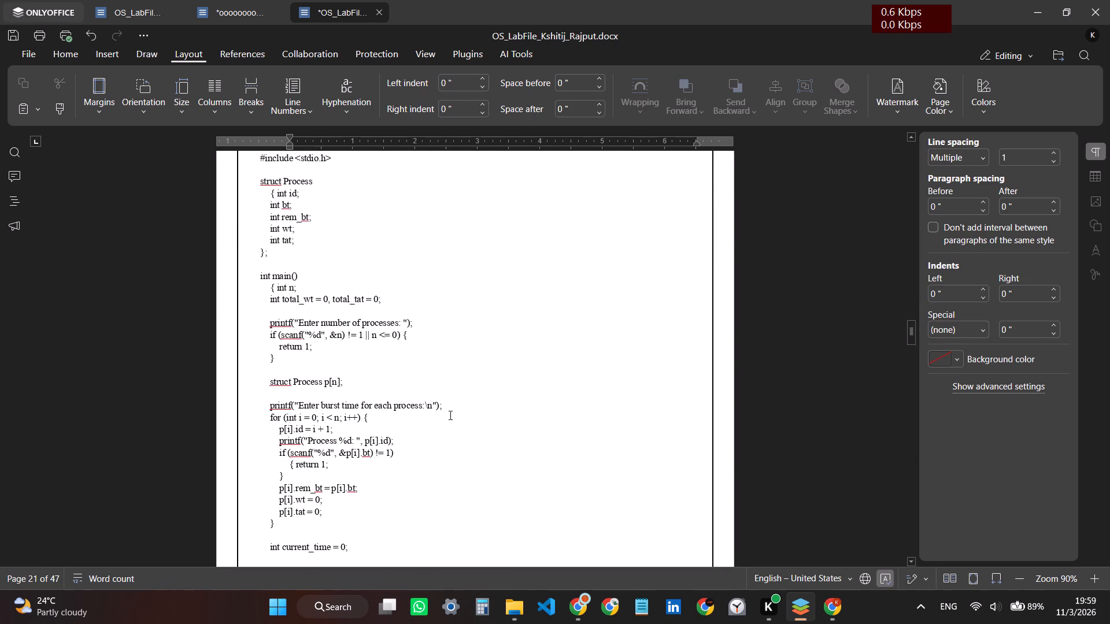
scroll(449, 415, up, 2)
scroll(449, 415, down, 1)
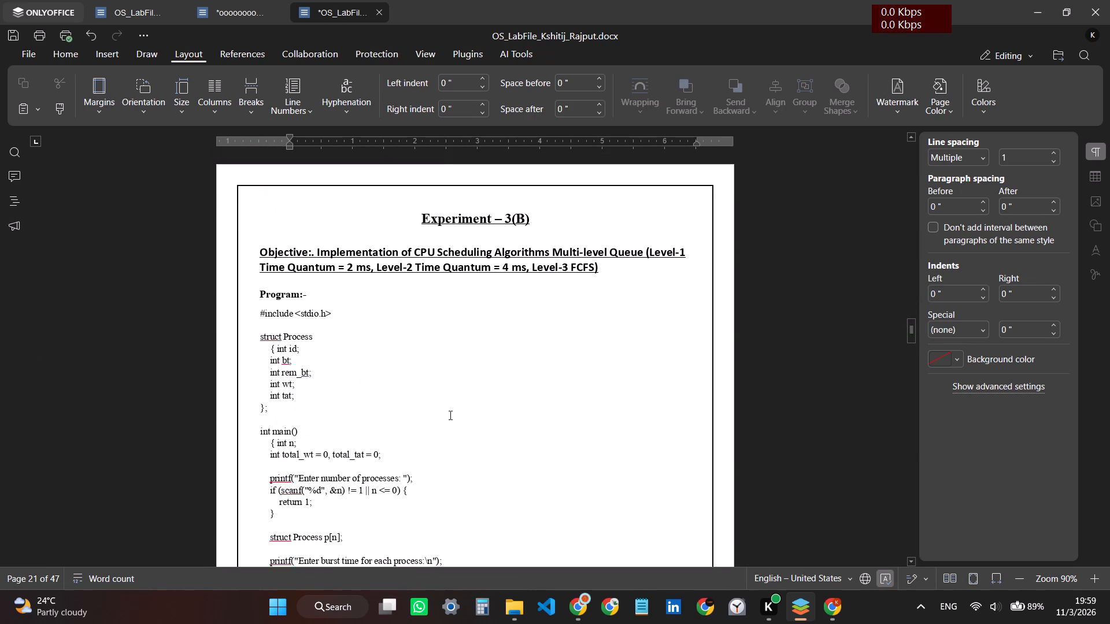
scroll(449, 415, down, 6)
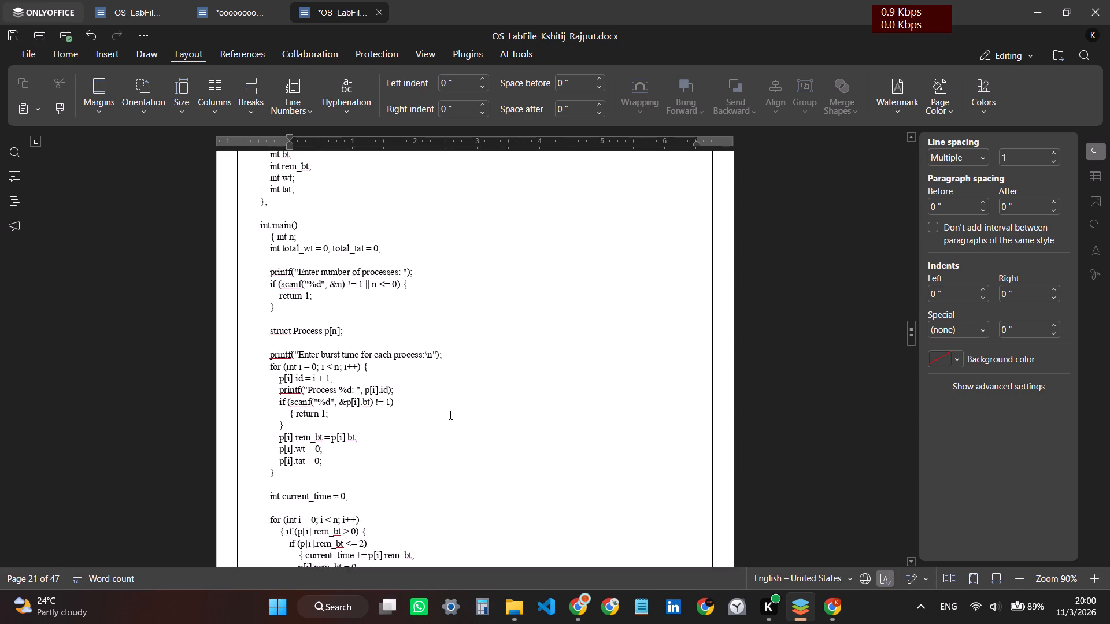
scroll(449, 415, down, 8)
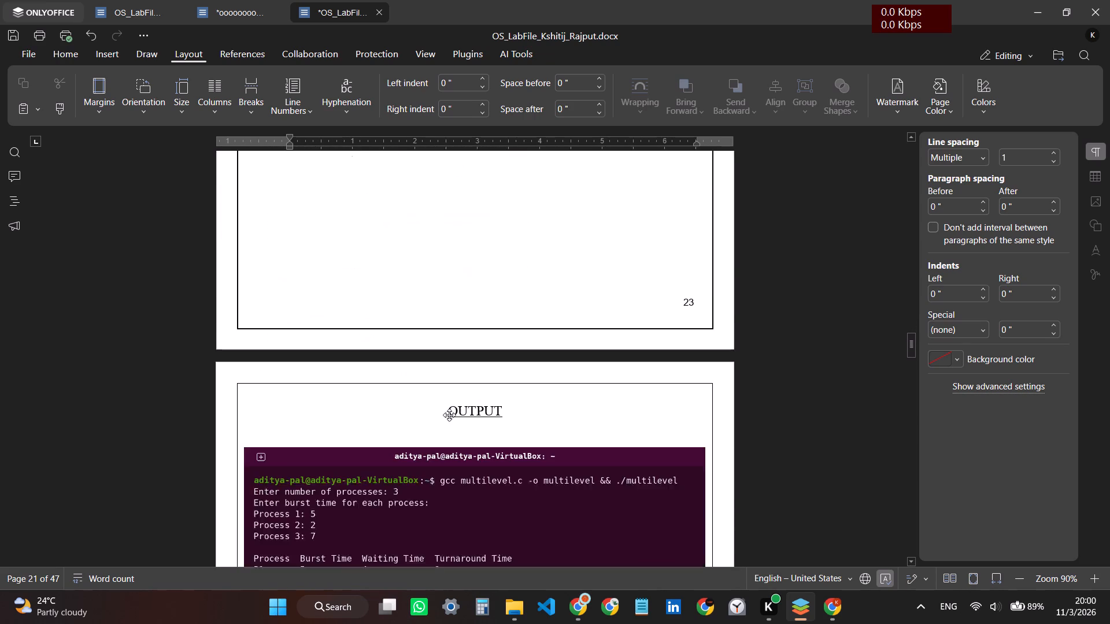
scroll(449, 415, down, 1)
scroll(449, 415, up, 6)
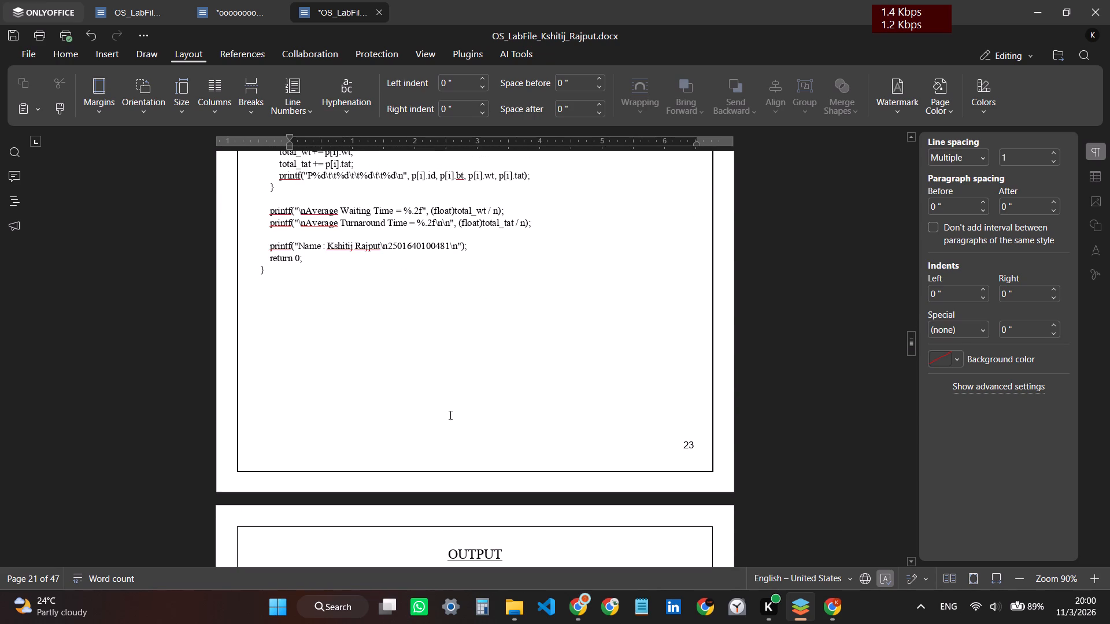
scroll(480, 403, down, 3)
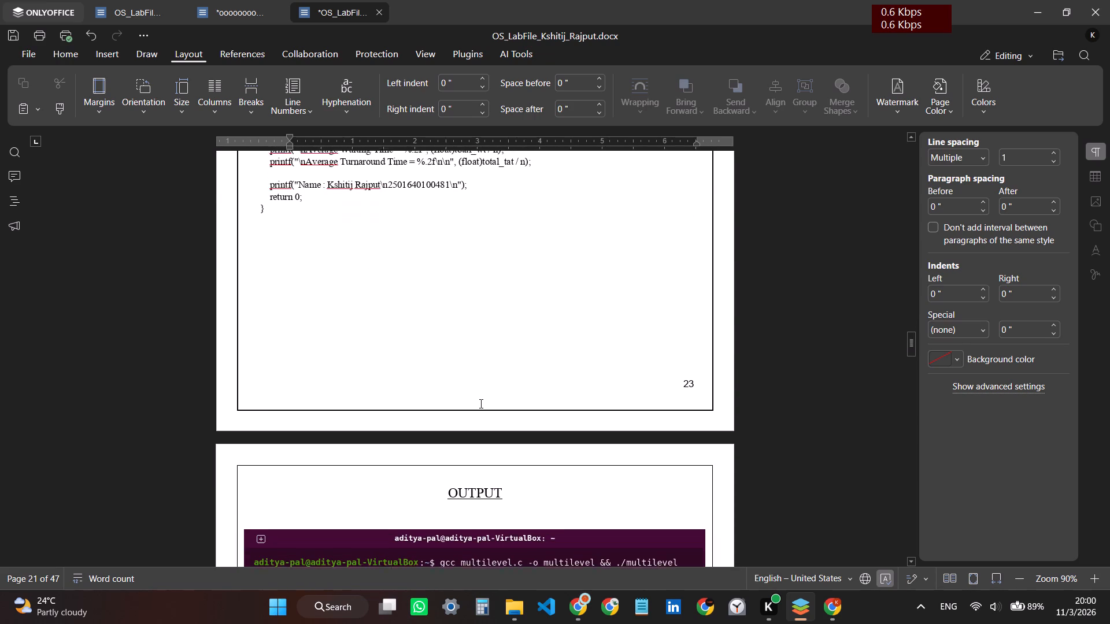
Crop the terminal title bar off the top of page 24's multilevel output screenshot, leaving it about 3.52 in high.
scroll(480, 403, down, 6)
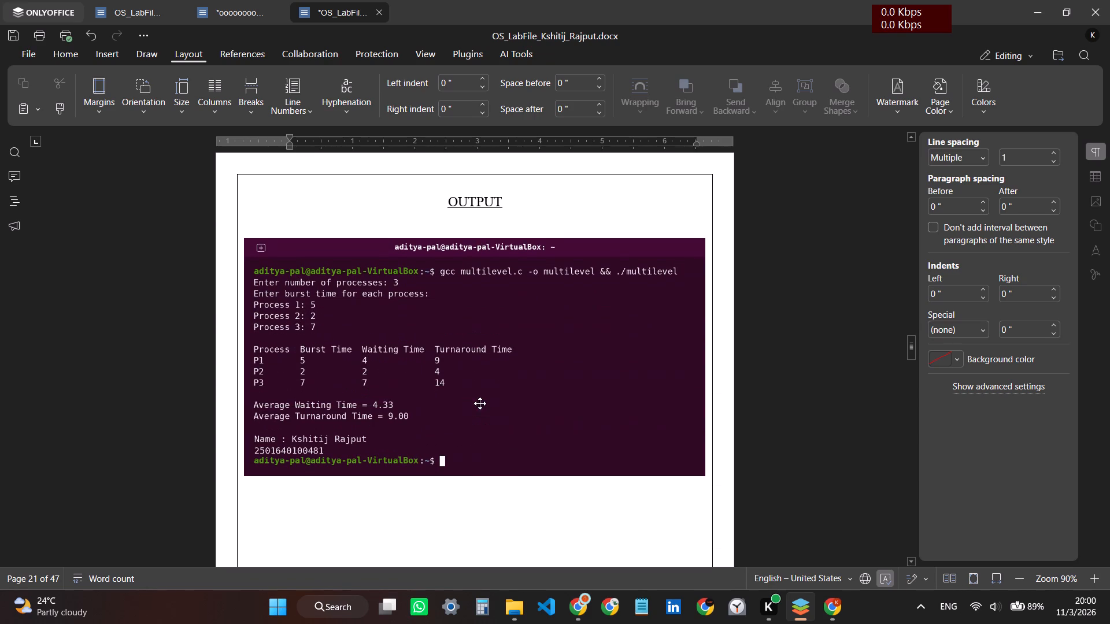
scroll(480, 403, down, 2)
scroll(480, 403, up, 2)
double_click(503, 307)
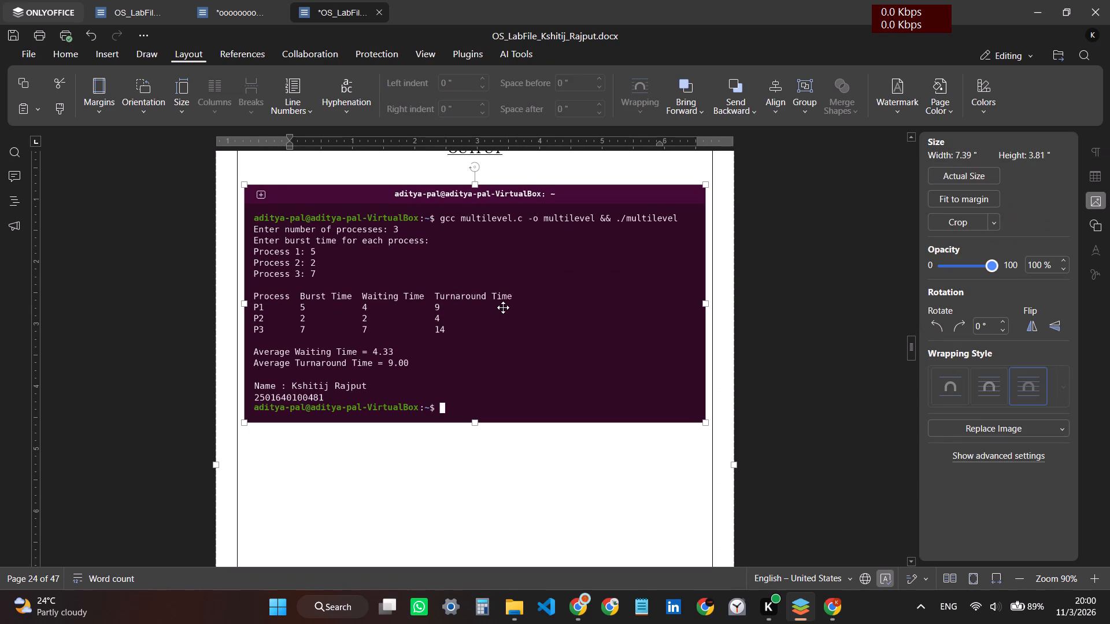
right_click(503, 307)
click(651, 511)
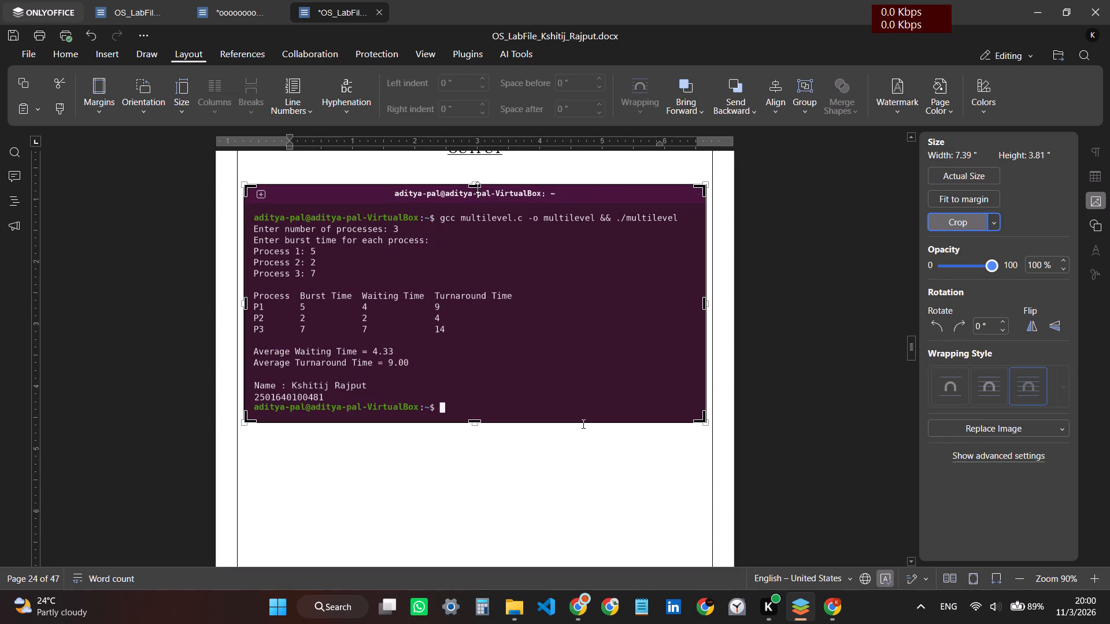
drag(478, 187, 478, 203)
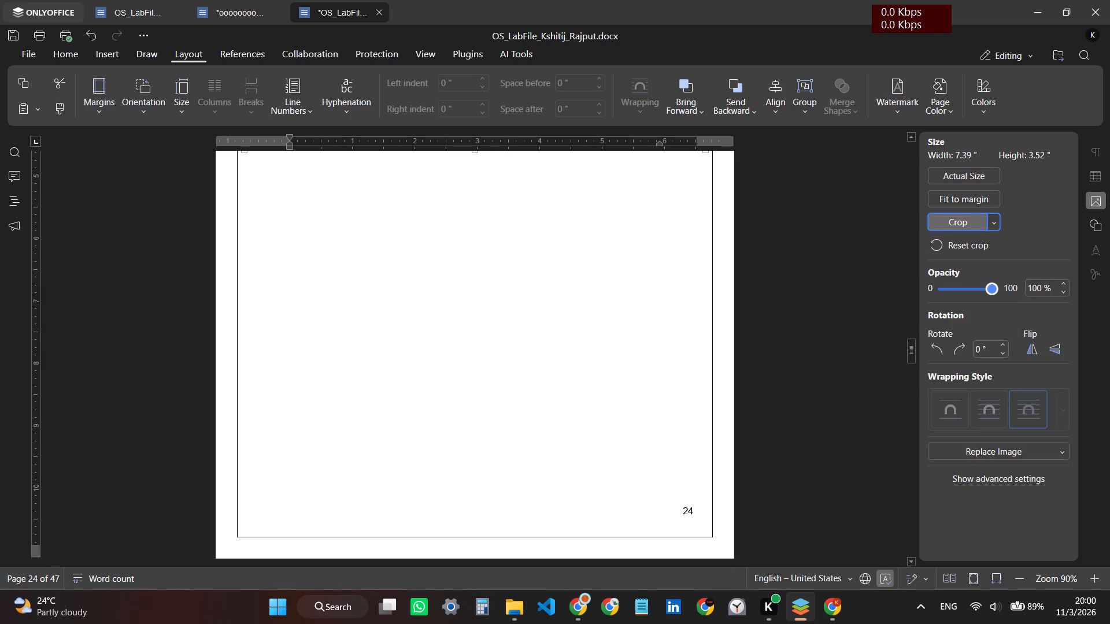
Crop the final prompt line off the bottom of the multilevel screenshot, leaving it about 3.21 in high.
scroll(440, 317, up, 7)
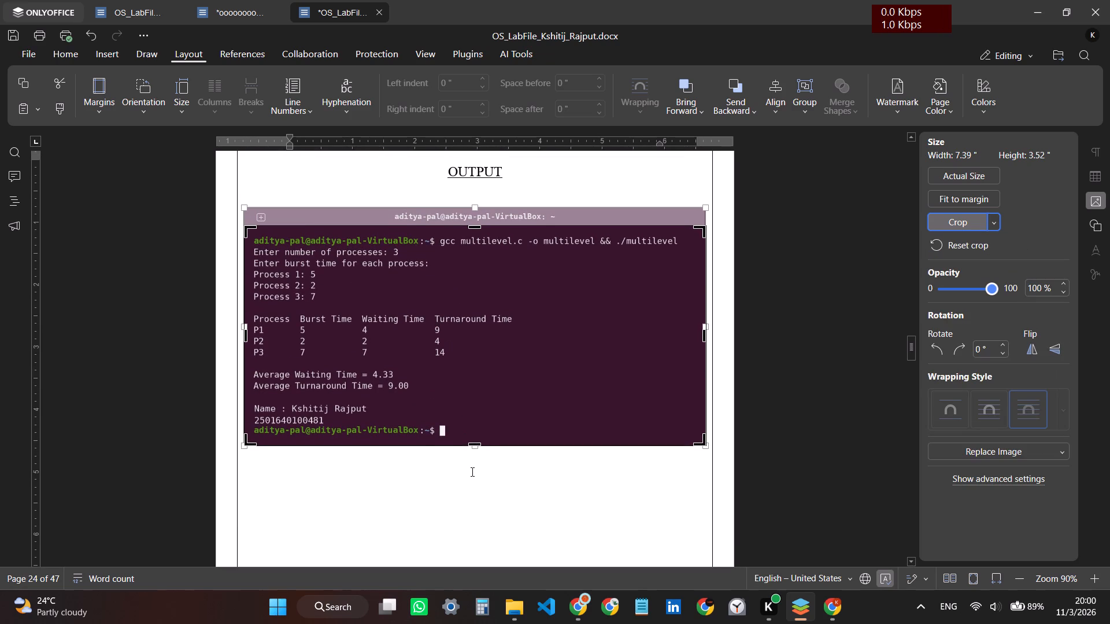
drag(475, 444, 478, 429)
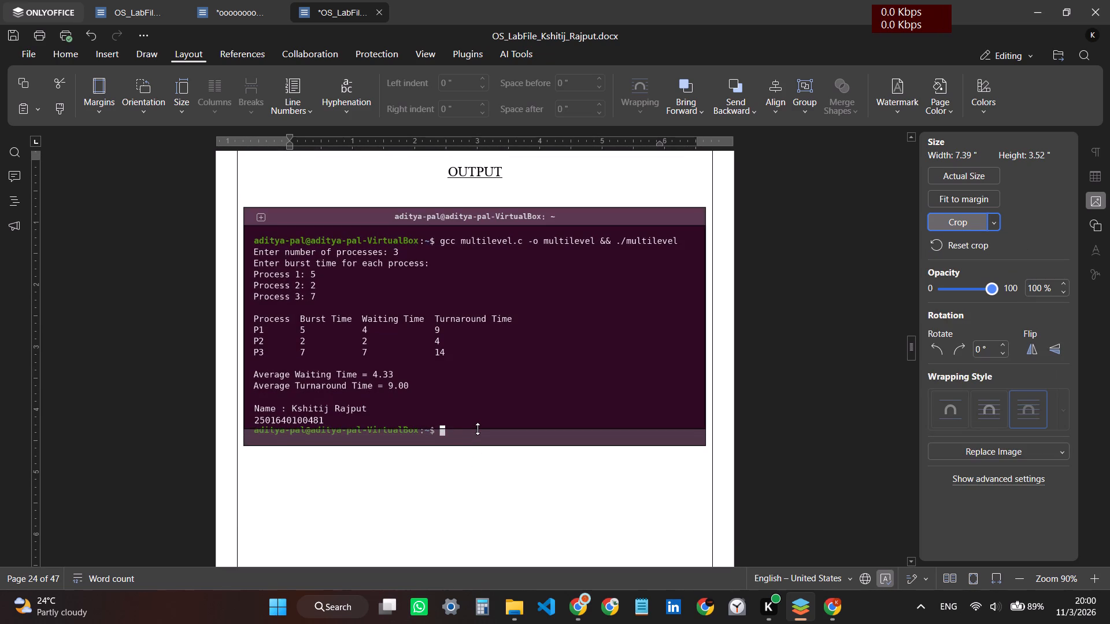
drag(478, 429, 480, 426)
click(450, 458)
Crop the gcc command line off the top of page 24's multilevel output screenshot, leaving it about 2.87 in high.
scroll(450, 456, up, 4)
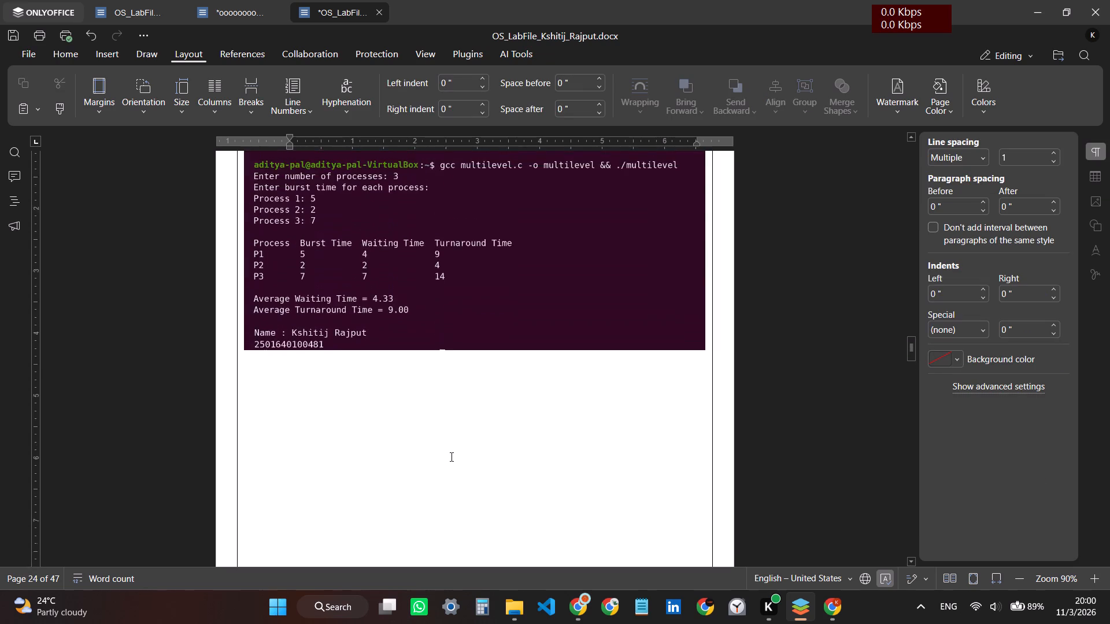
scroll(450, 456, up, 2)
click(484, 300)
click(484, 301)
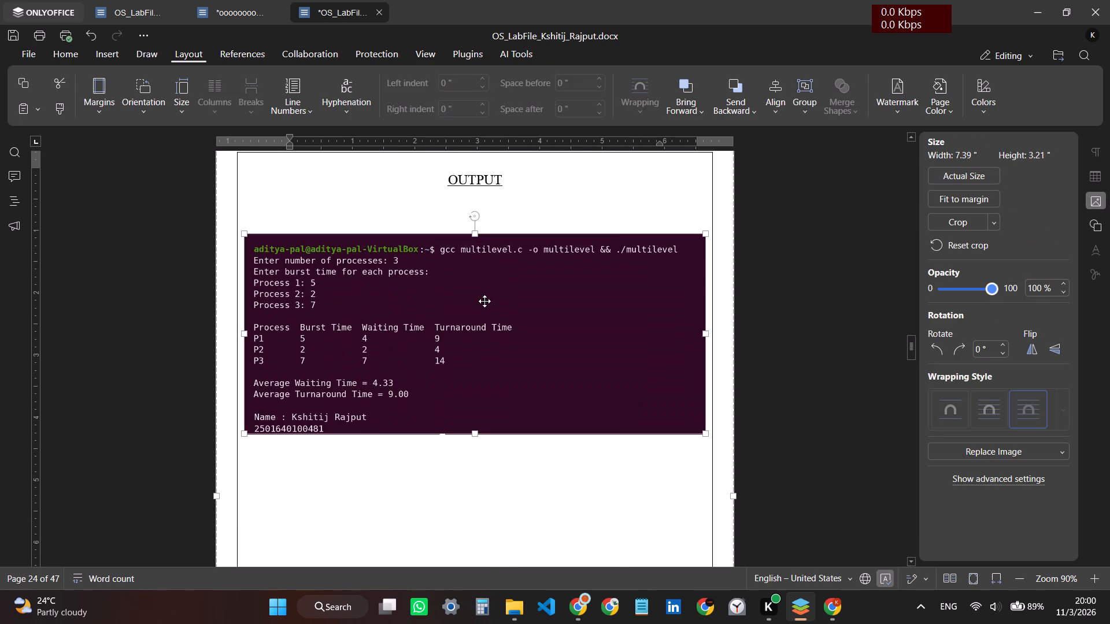
right_click(484, 301)
click(628, 487)
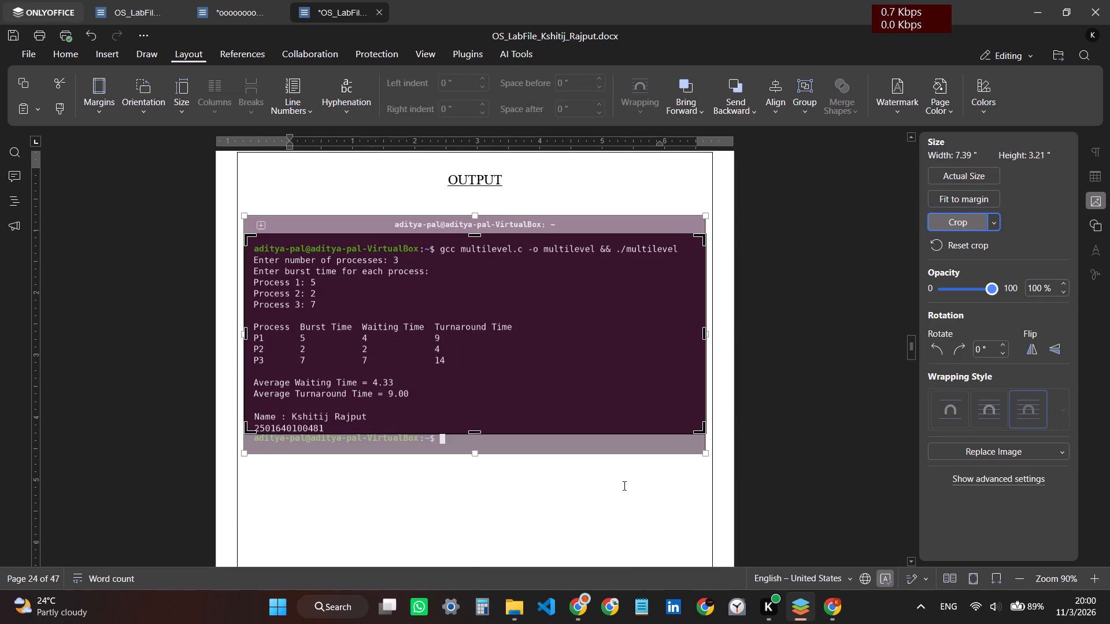
drag(476, 235, 478, 248)
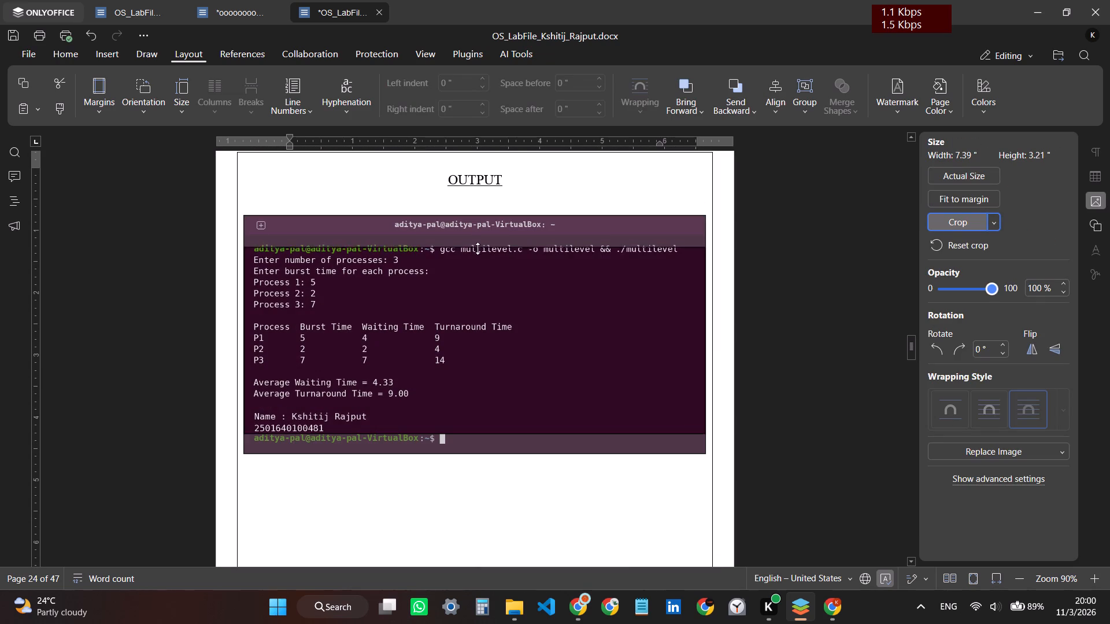
drag(478, 248, 478, 254)
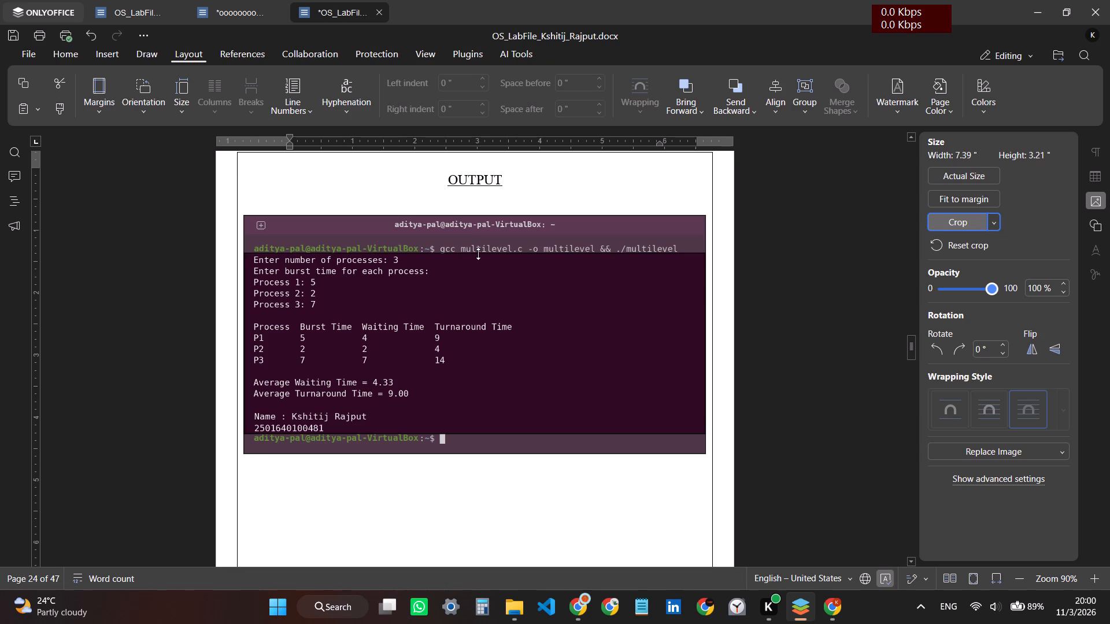
drag(478, 254, 480, 255)
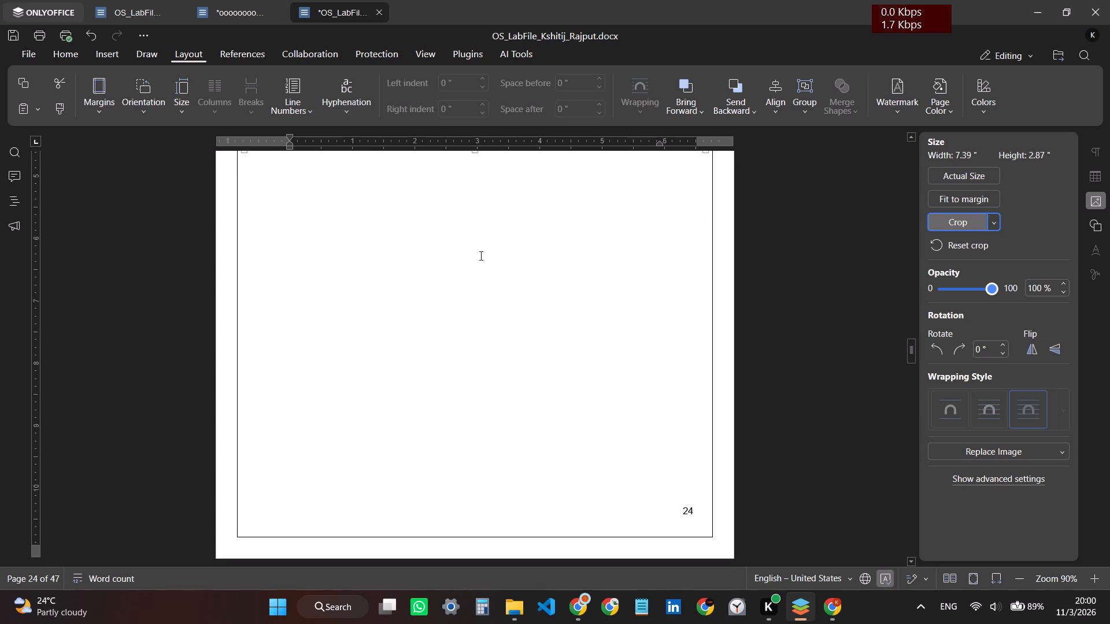
click(461, 331)
Look back over Experiment 3(B)'s program pages and the cropped multilevel output on page 24.
scroll(461, 328, up, 14)
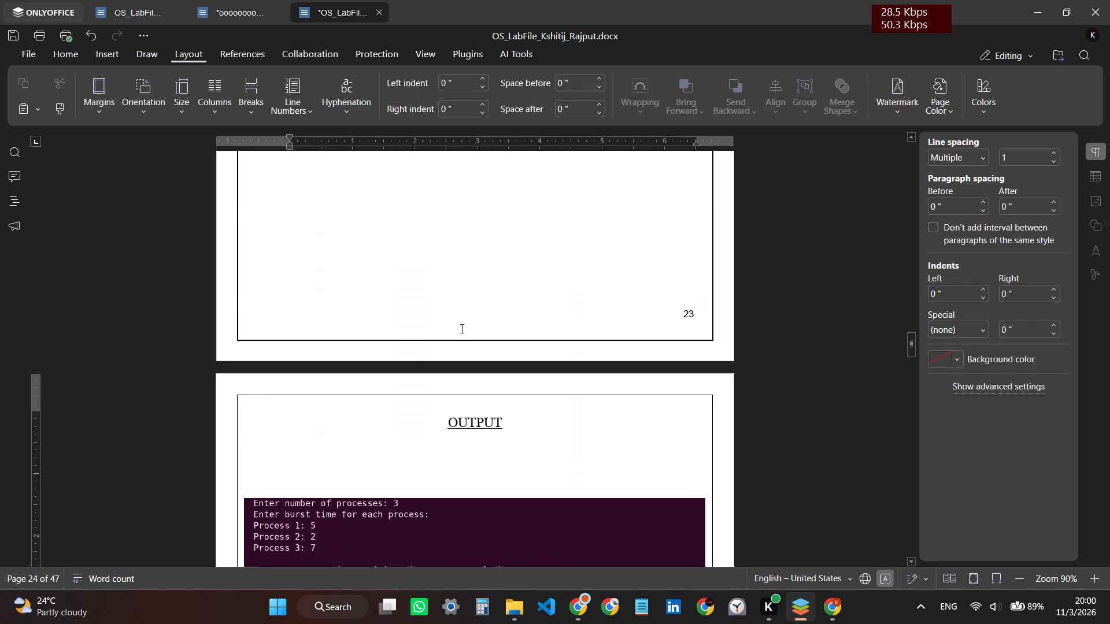
scroll(461, 328, up, 11)
scroll(461, 328, down, 3)
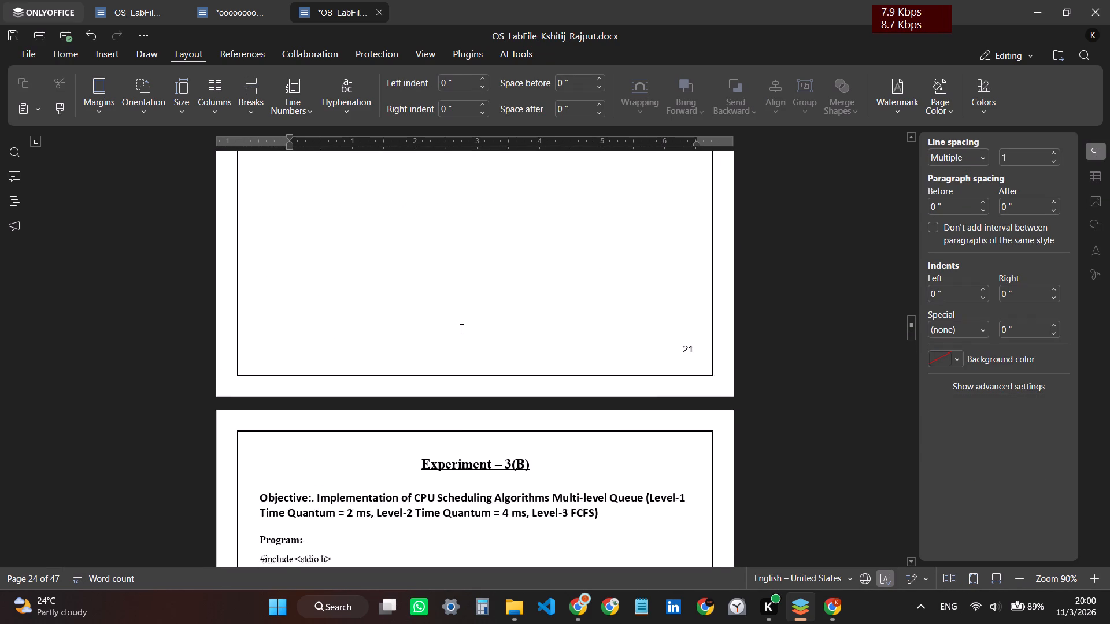
scroll(461, 328, down, 16)
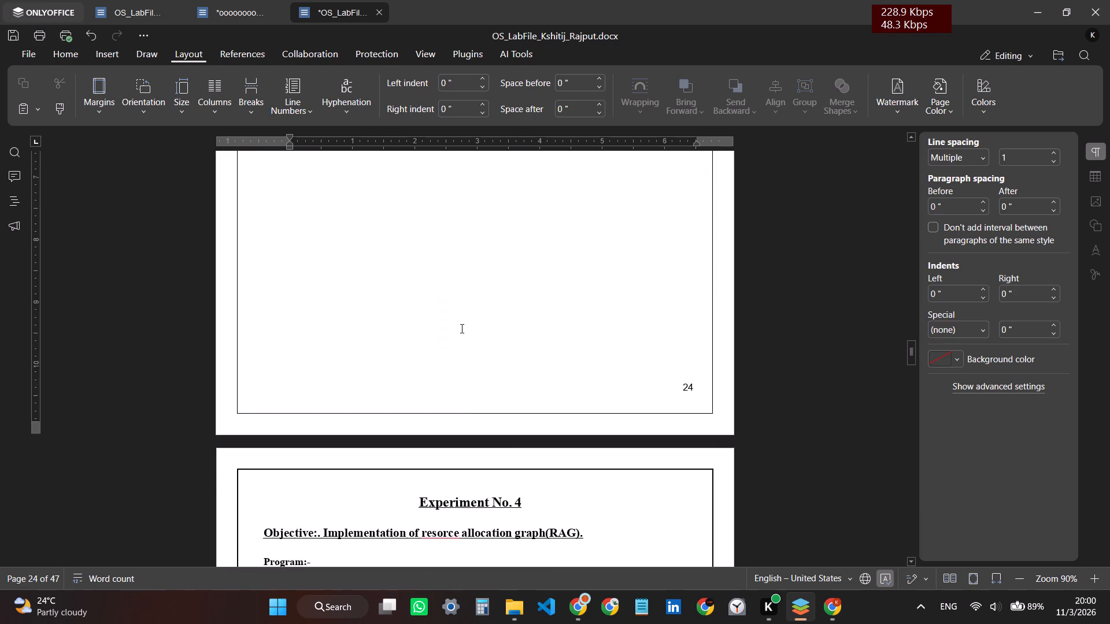
Crop the terminal title bar and gcc command line off the top of page 27's resource allocation graph screenshot, leaving it about 4.56 in high.
scroll(461, 328, down, 11)
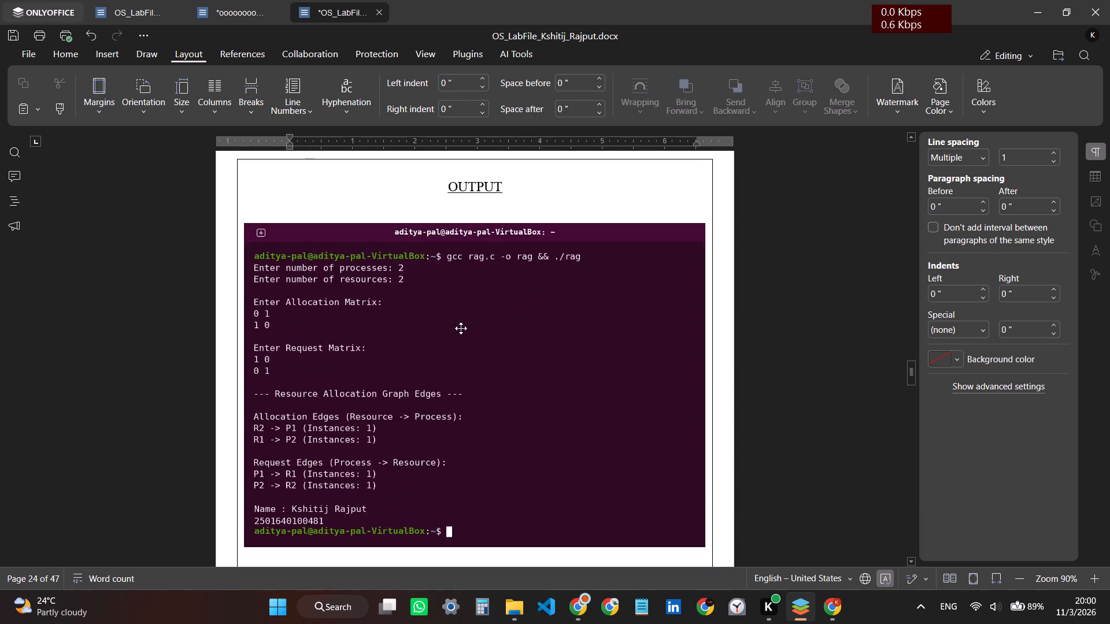
scroll(461, 328, down, 1)
click(474, 273)
right_click(474, 273)
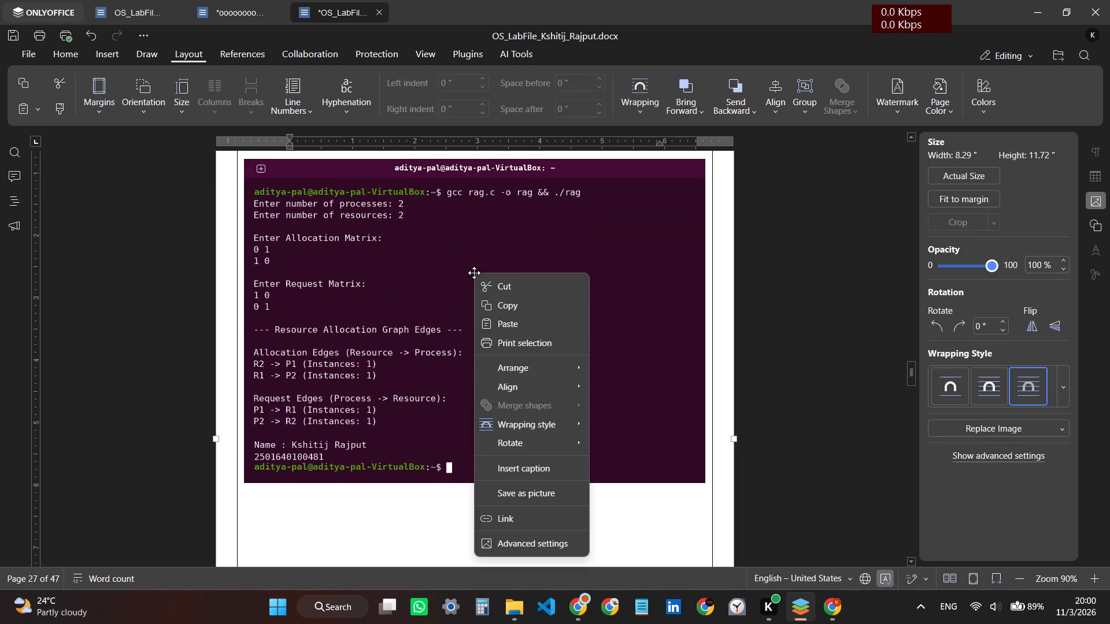
click(419, 246)
click(426, 246)
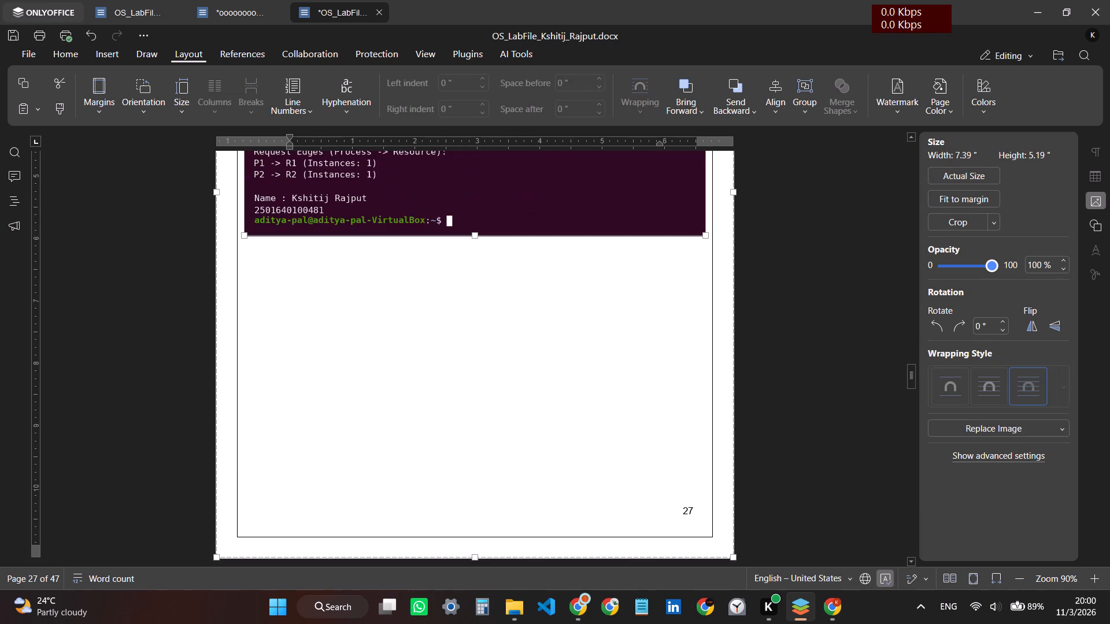
scroll(427, 246, up, 4)
click(481, 230)
right_click(481, 230)
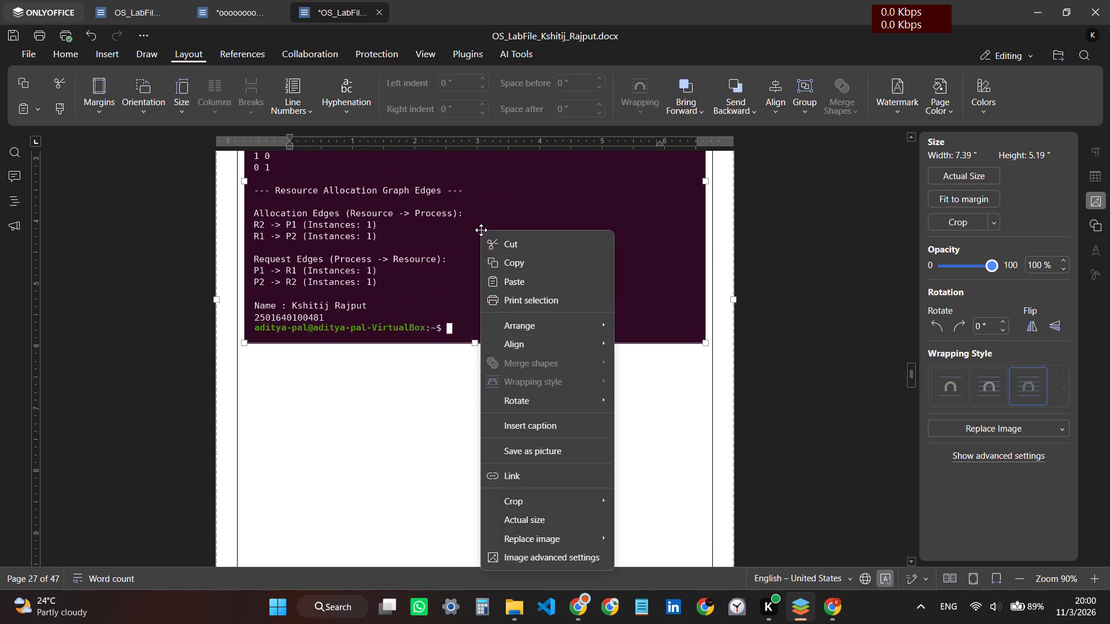
click(552, 496)
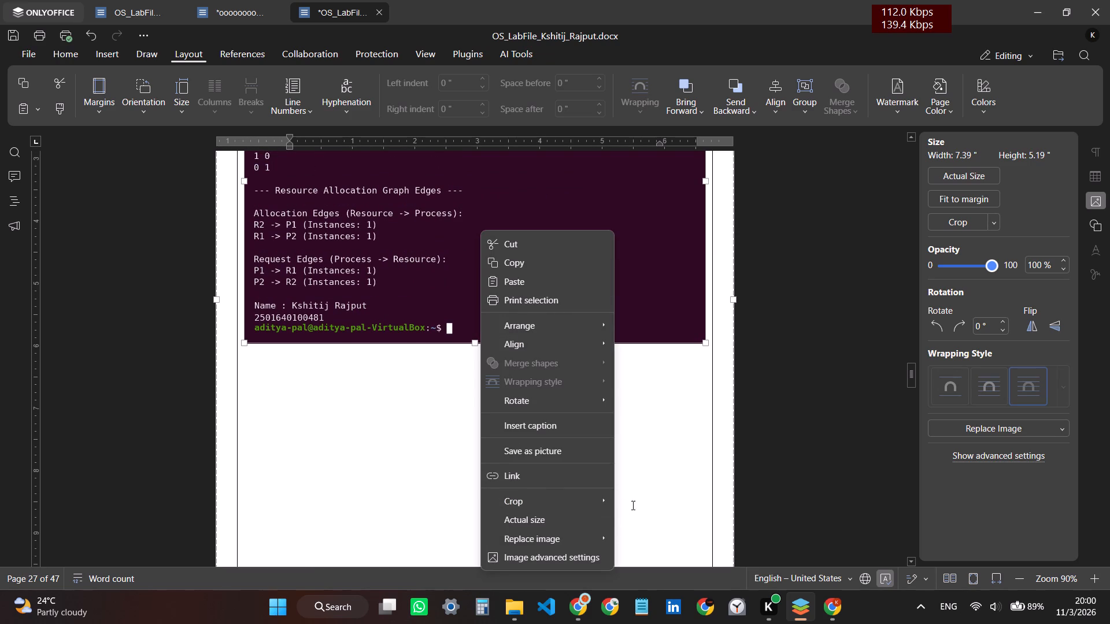
click(642, 496)
scroll(556, 386, up, 2)
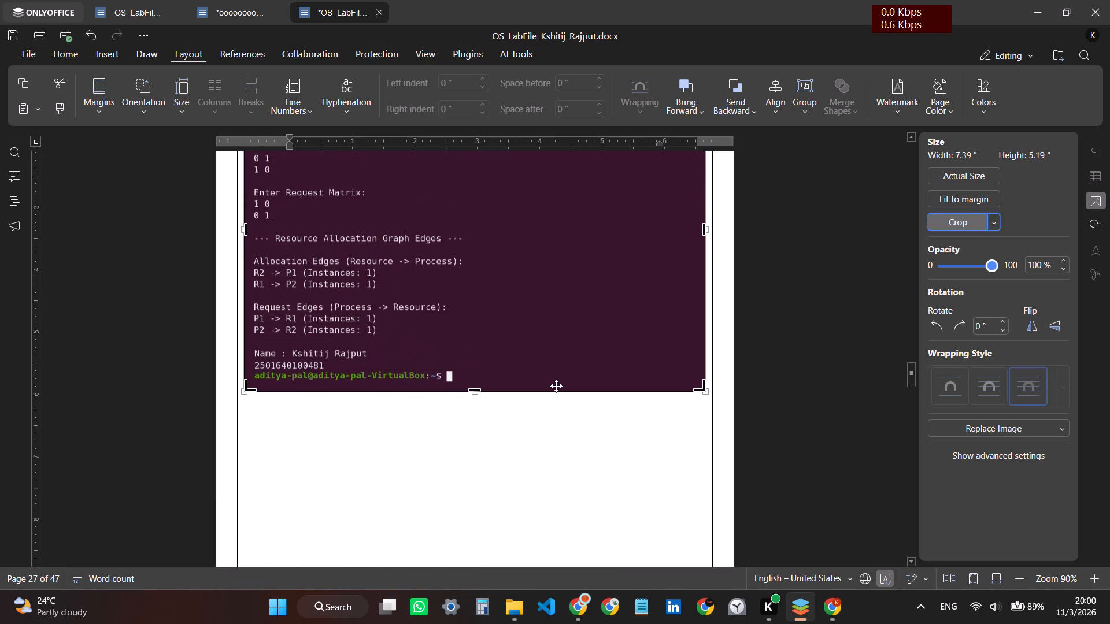
scroll(556, 386, up, 4)
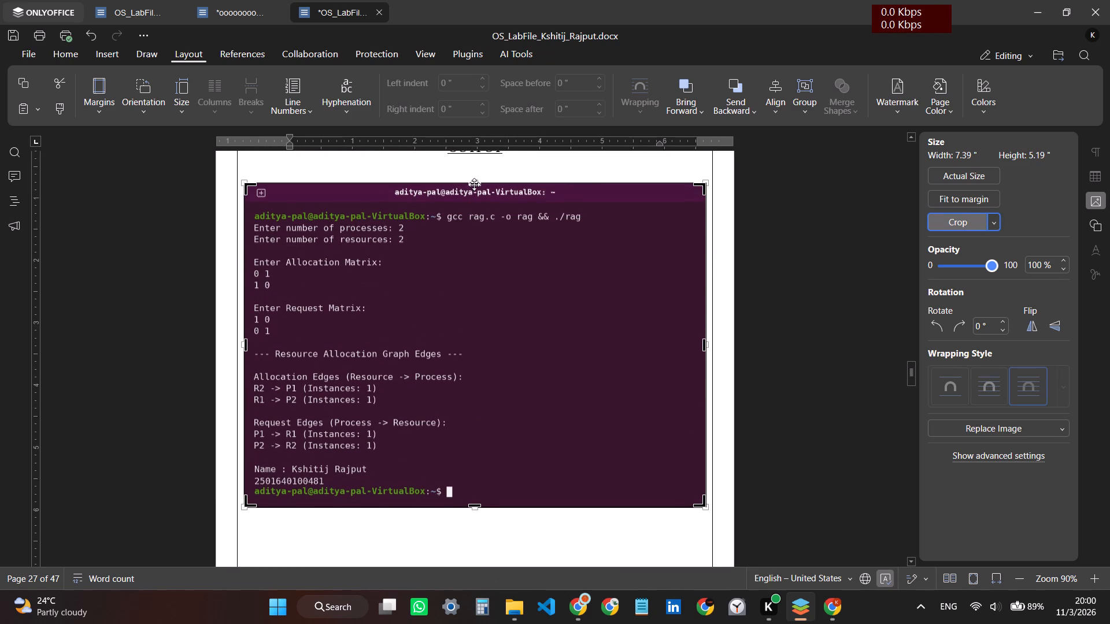
drag(474, 188, 473, 225)
Crop the final prompt line off the bottom of the resource allocation graph screenshot, leaving it about 4.25 in high.
drag(475, 235, 475, 219)
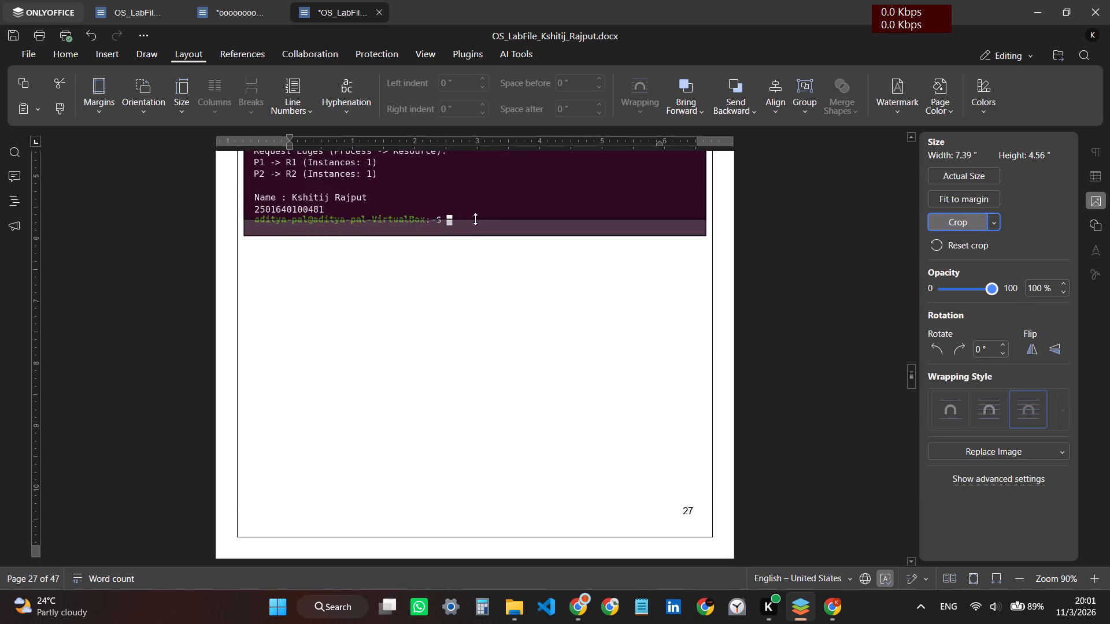
drag(475, 219, 475, 216)
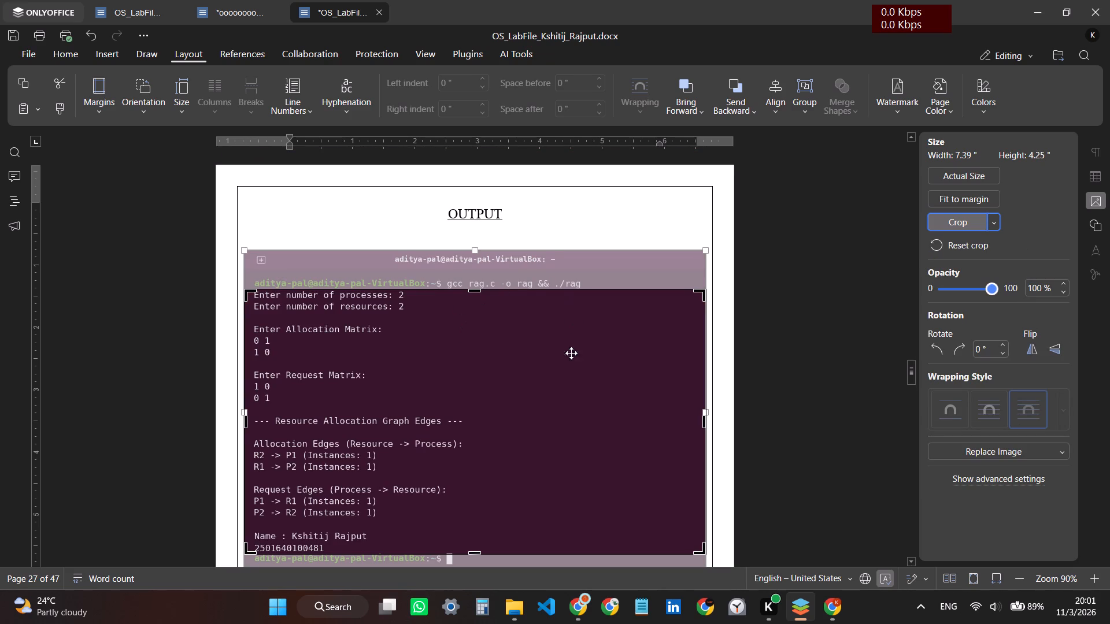
scroll(552, 406, down, 3)
click(442, 541)
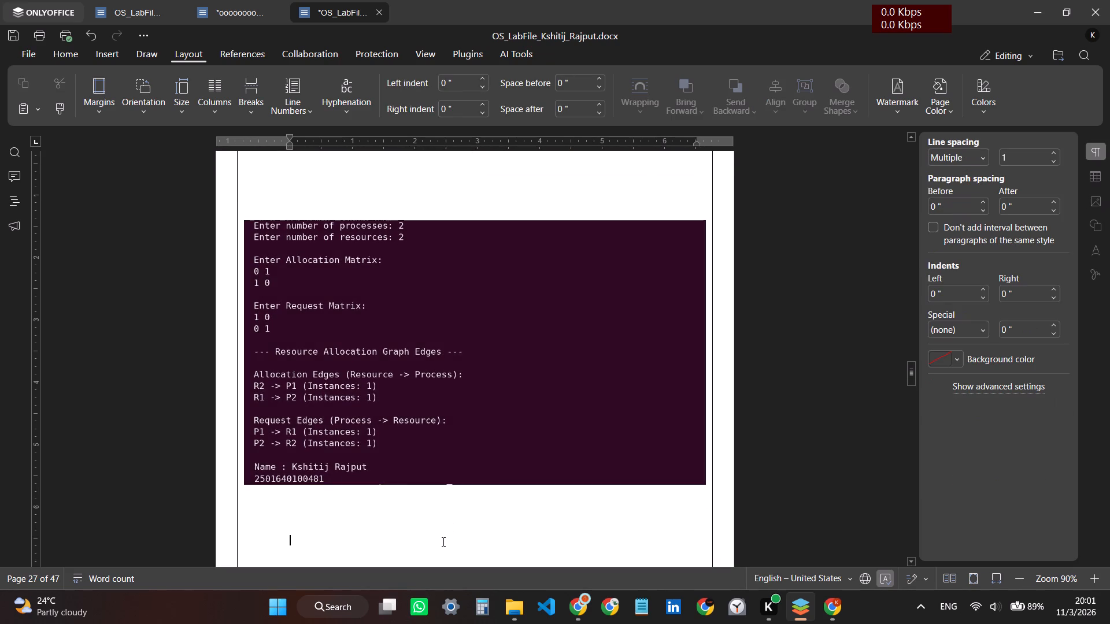
Crop the terminal title bar and gcc command line off the top of page 30's banker output screenshot, leaving it about 4.01 in high.
scroll(442, 541, up, 2)
scroll(442, 541, down, 11)
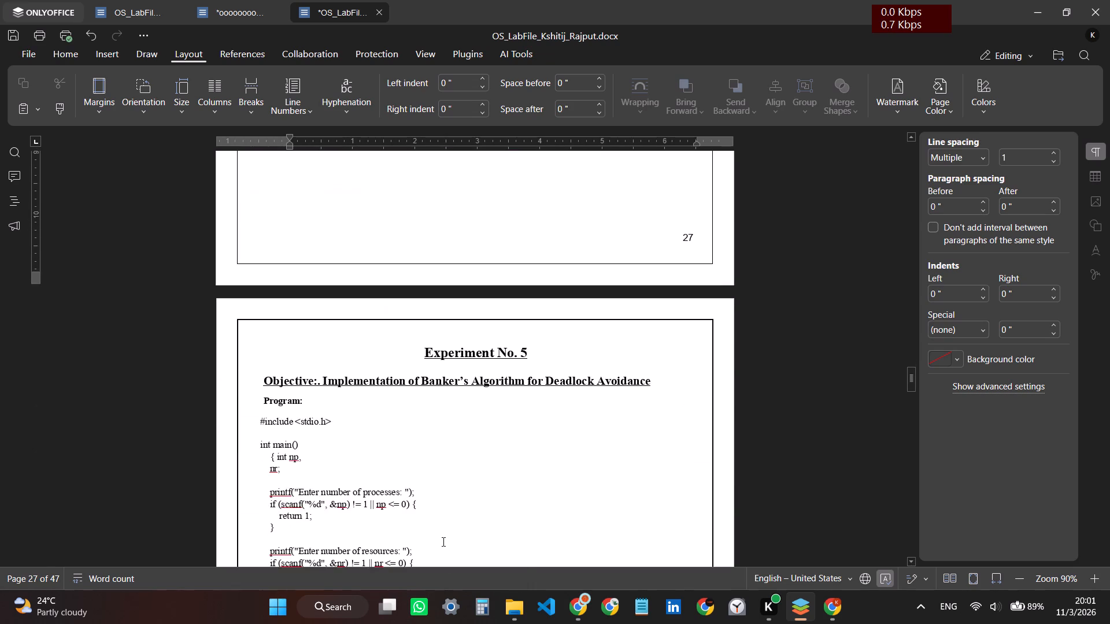
scroll(442, 541, down, 10)
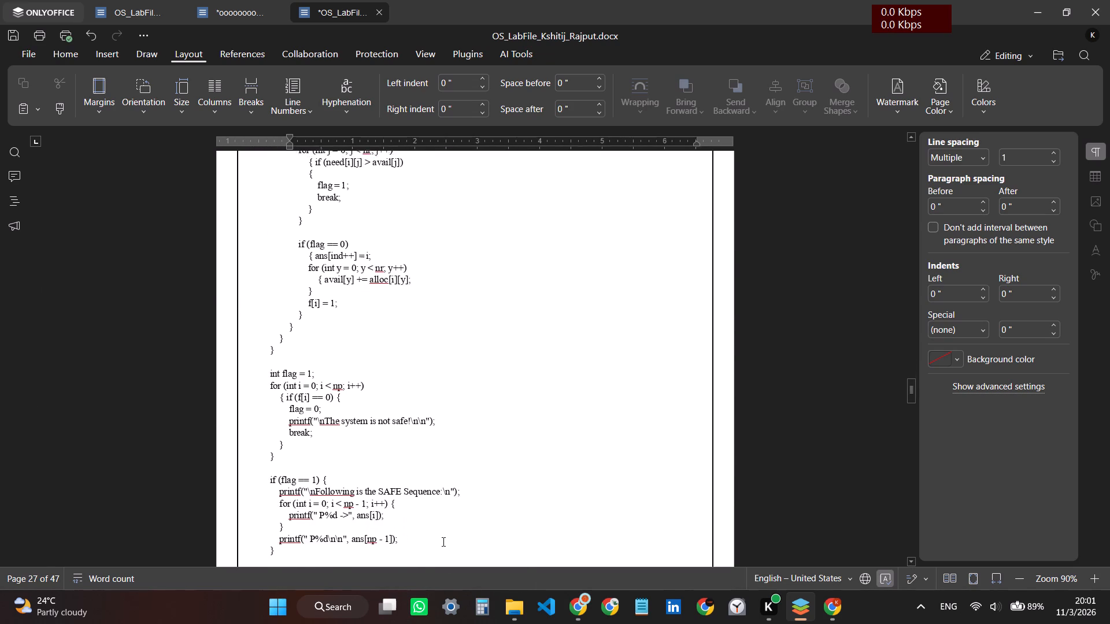
scroll(442, 541, down, 4)
double_click(460, 317)
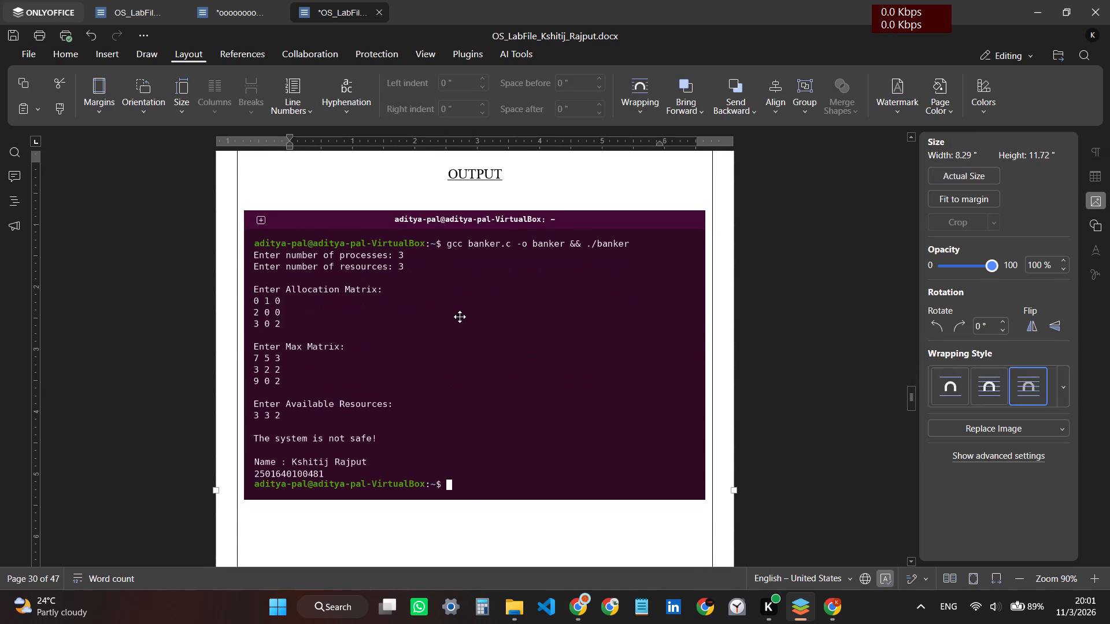
right_click(460, 317)
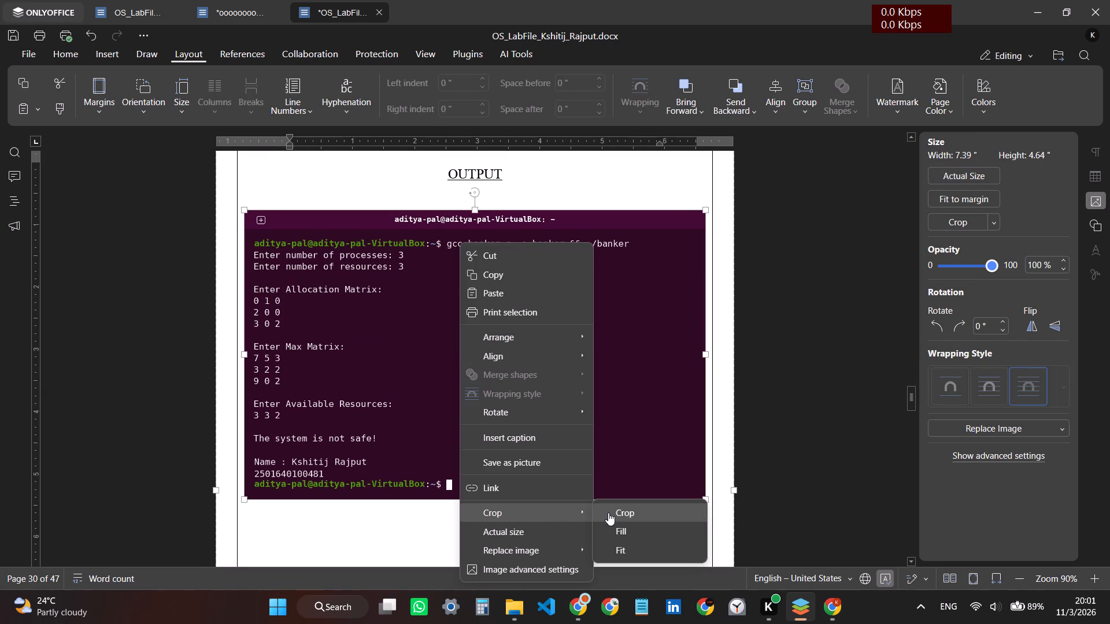
click(608, 512)
drag(476, 213, 478, 231)
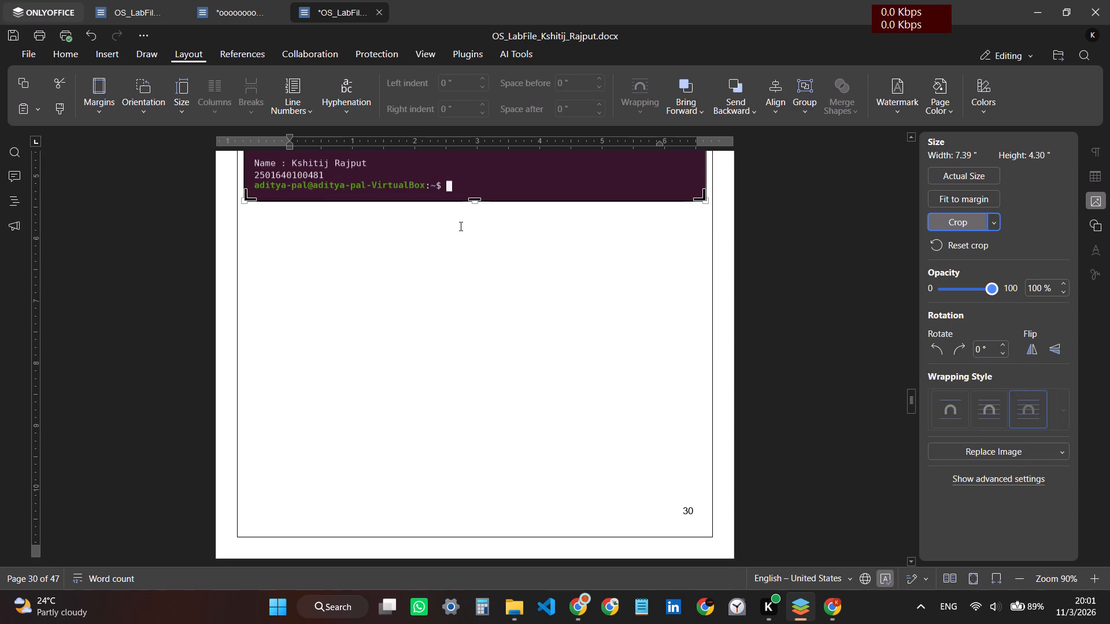
scroll(460, 229, up, 7)
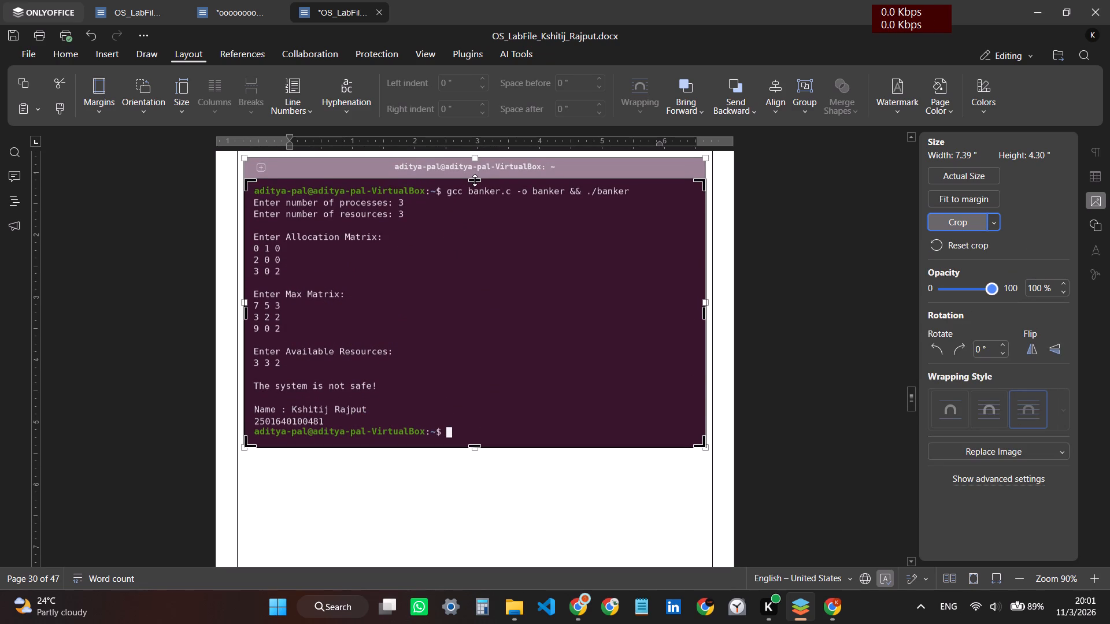
drag(475, 180, 478, 197)
Crop the final prompt line off the bottom of the banker screenshot, leaving it about 3.67 in high.
drag(474, 198, 475, 181)
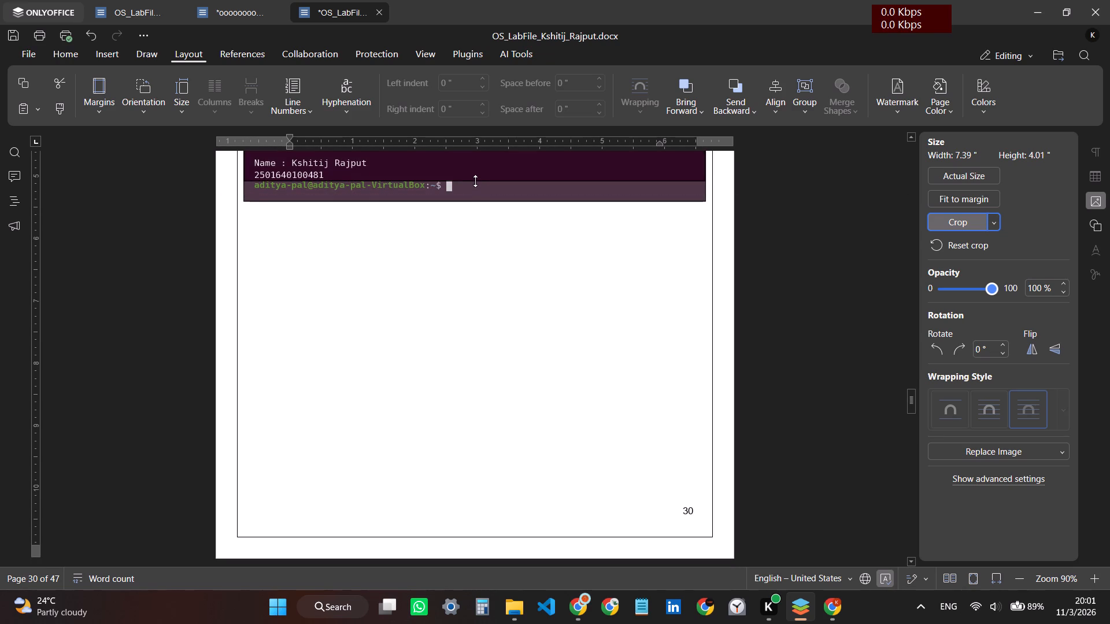
drag(475, 181, 476, 180)
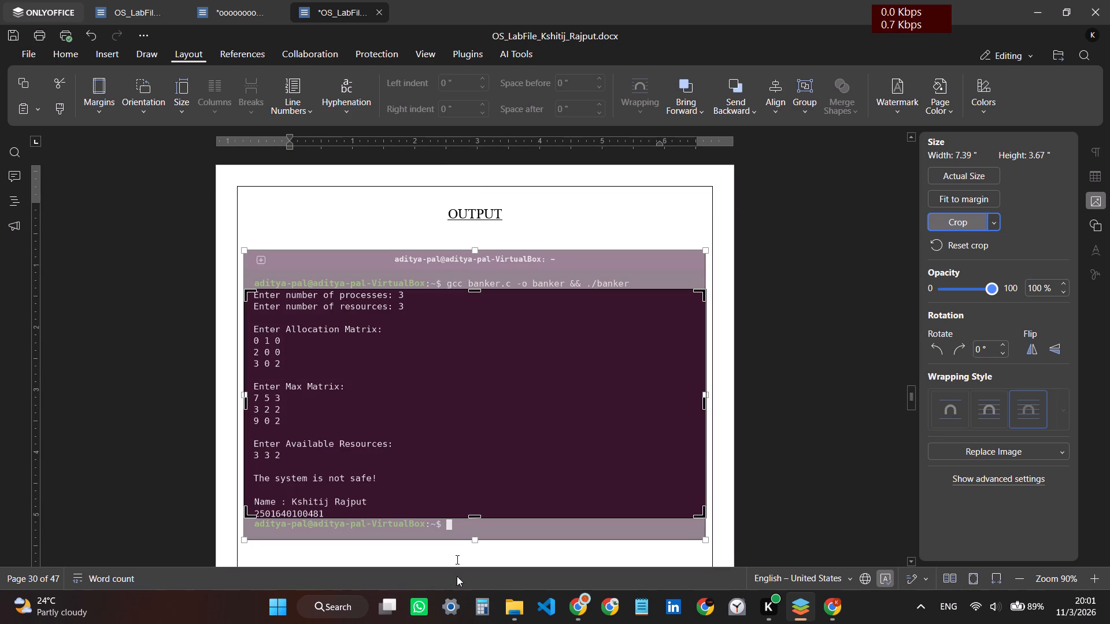
click(454, 551)
Crop the terminal title bar off the top of page 33's rag2wfg output screenshot, leaving it about 5.22 in high.
scroll(455, 552, down, 6)
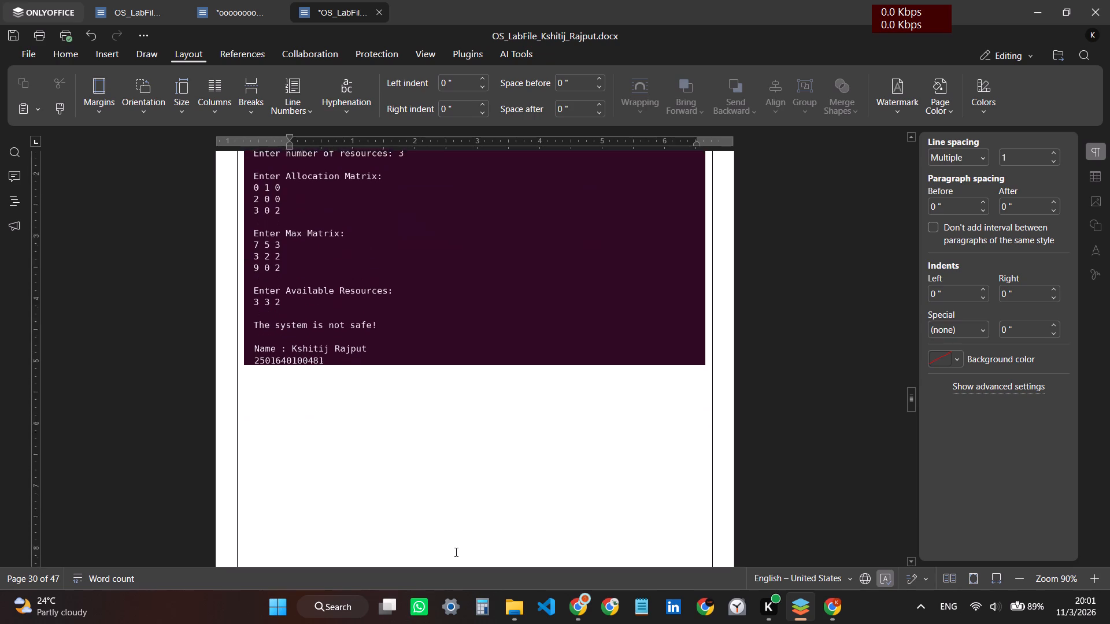
scroll(455, 552, down, 10)
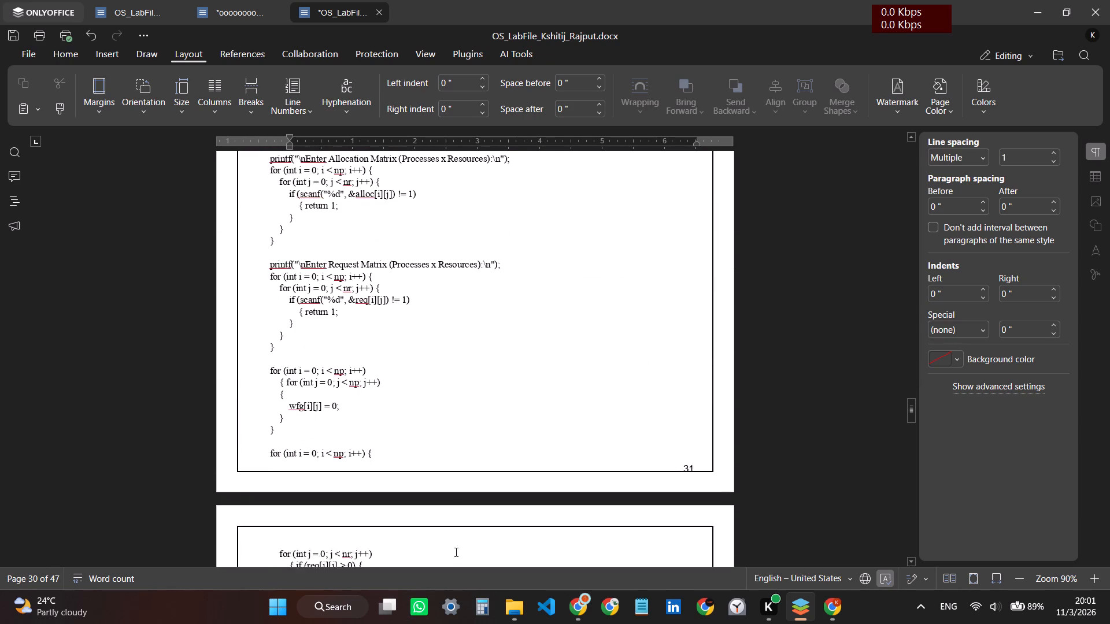
scroll(455, 552, down, 5)
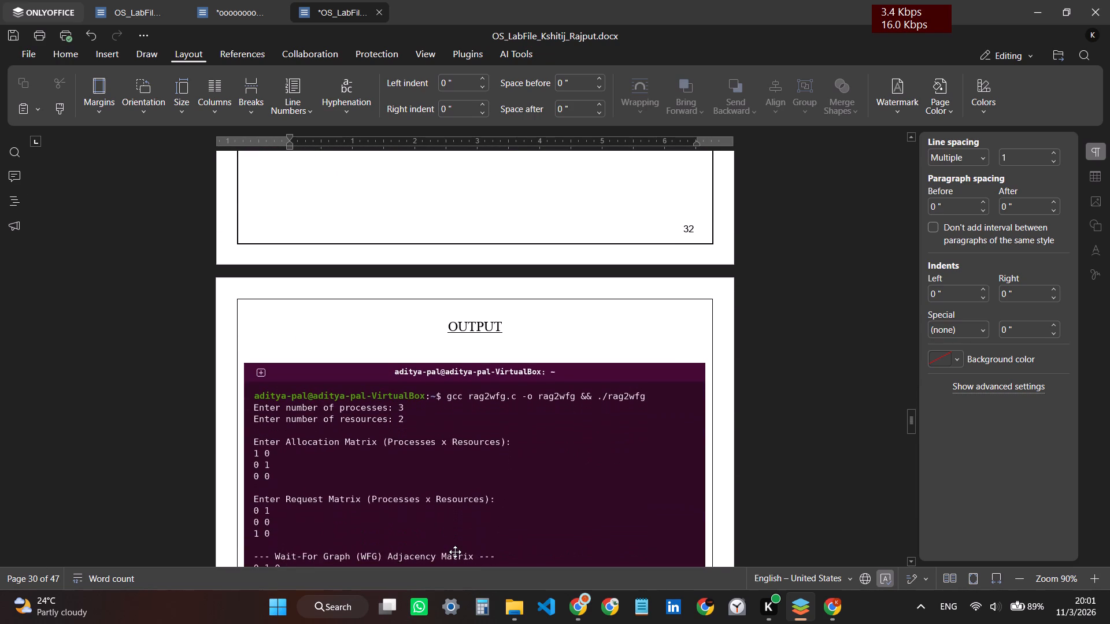
scroll(455, 552, down, 1)
scroll(462, 489, down, 3)
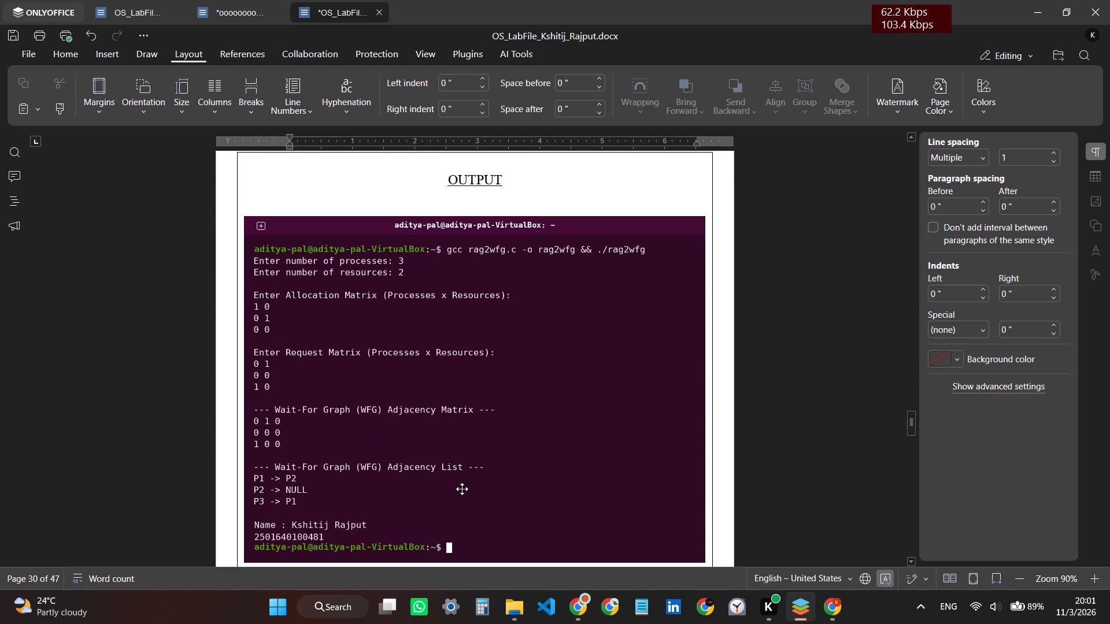
click(480, 393)
click(480, 393)
right_click(482, 354)
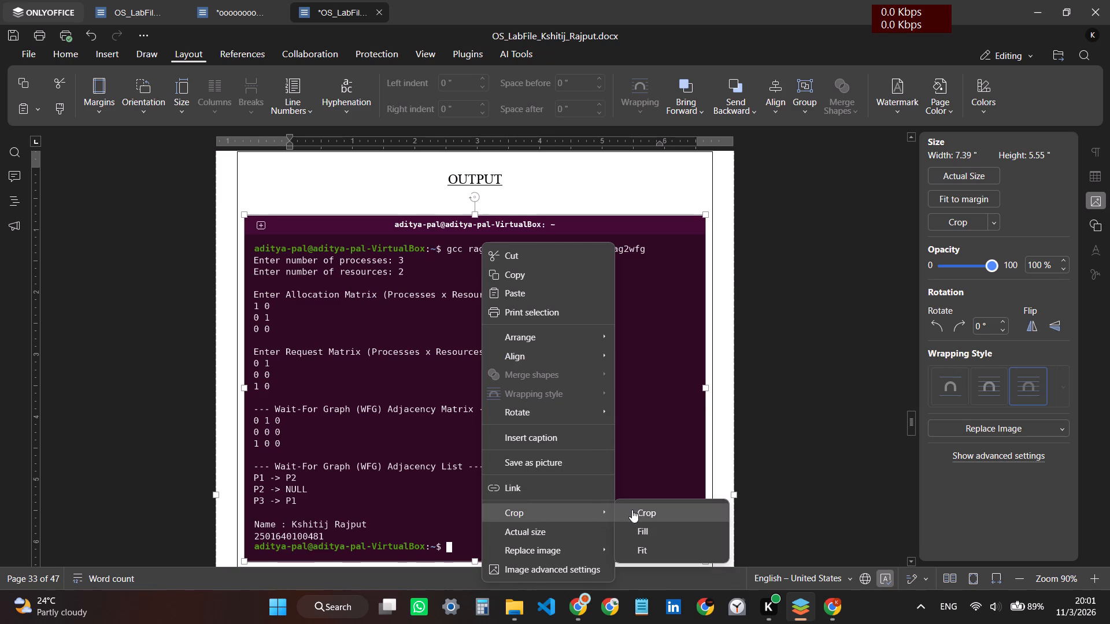
click(634, 510)
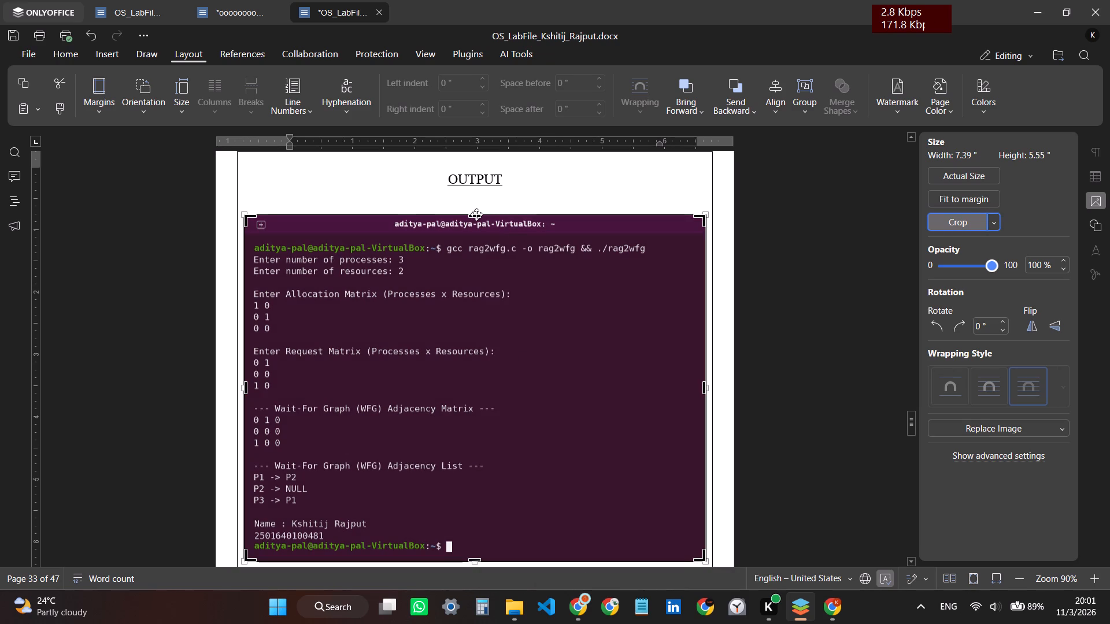
drag(477, 218, 479, 236)
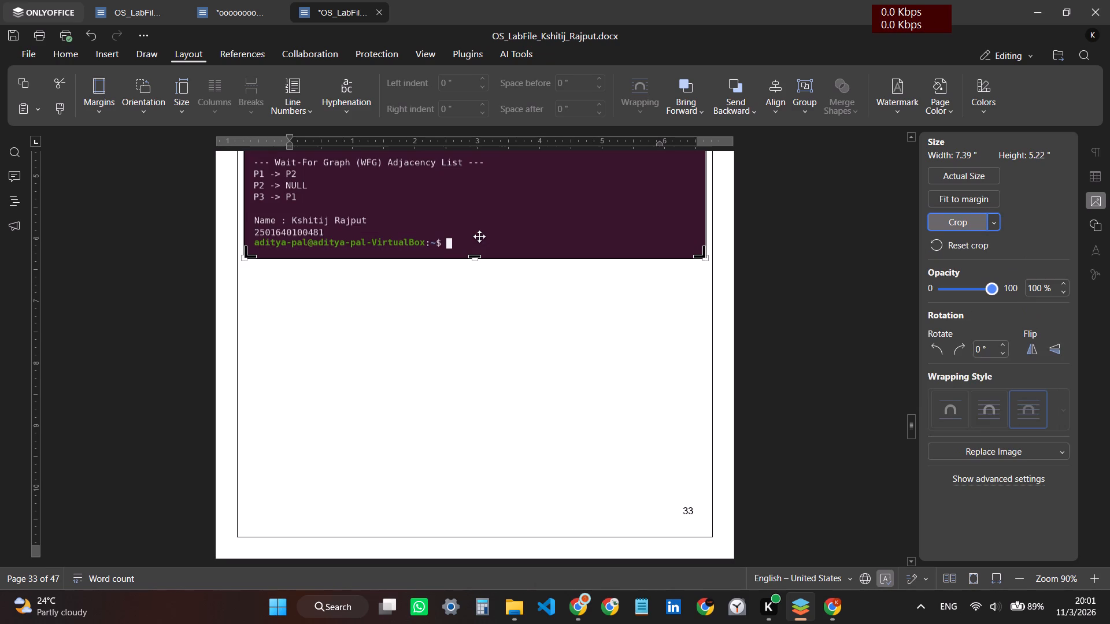
Crop the final prompt line off the bottom of page 33's rag2wfg screenshot, leaving it about 4.87 in high.
drag(477, 255, 477, 254)
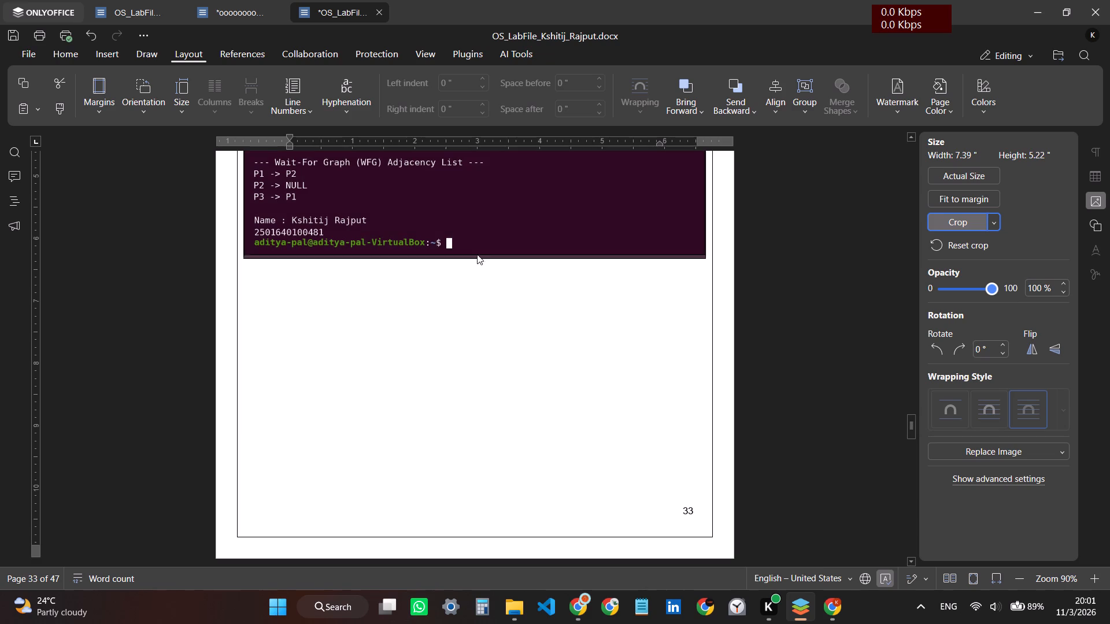
drag(477, 254, 479, 238)
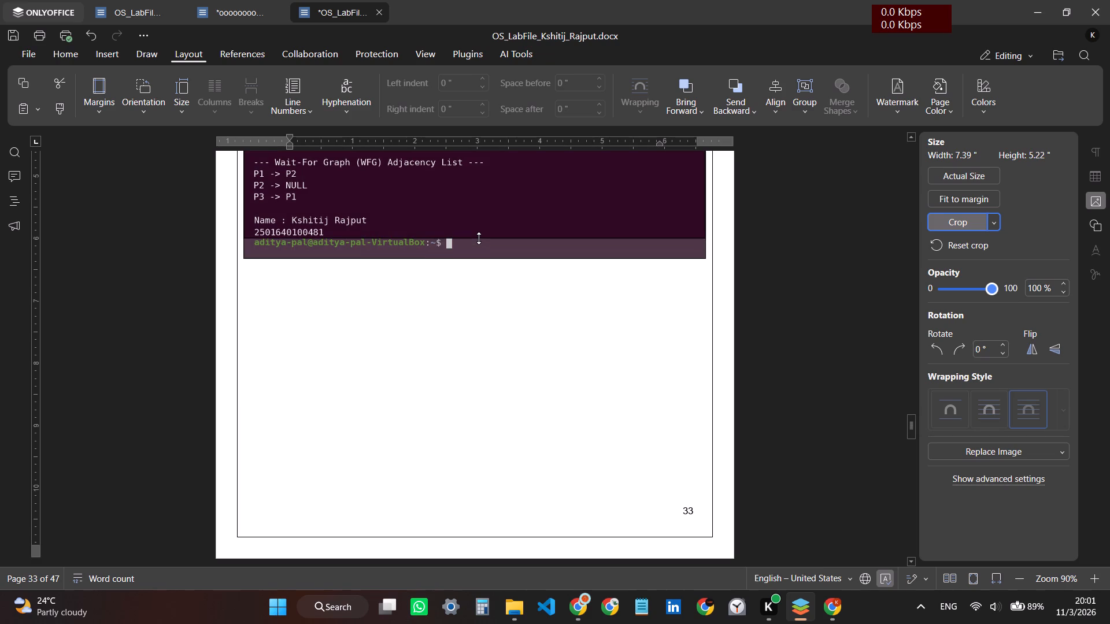
drag(479, 238, 479, 237)
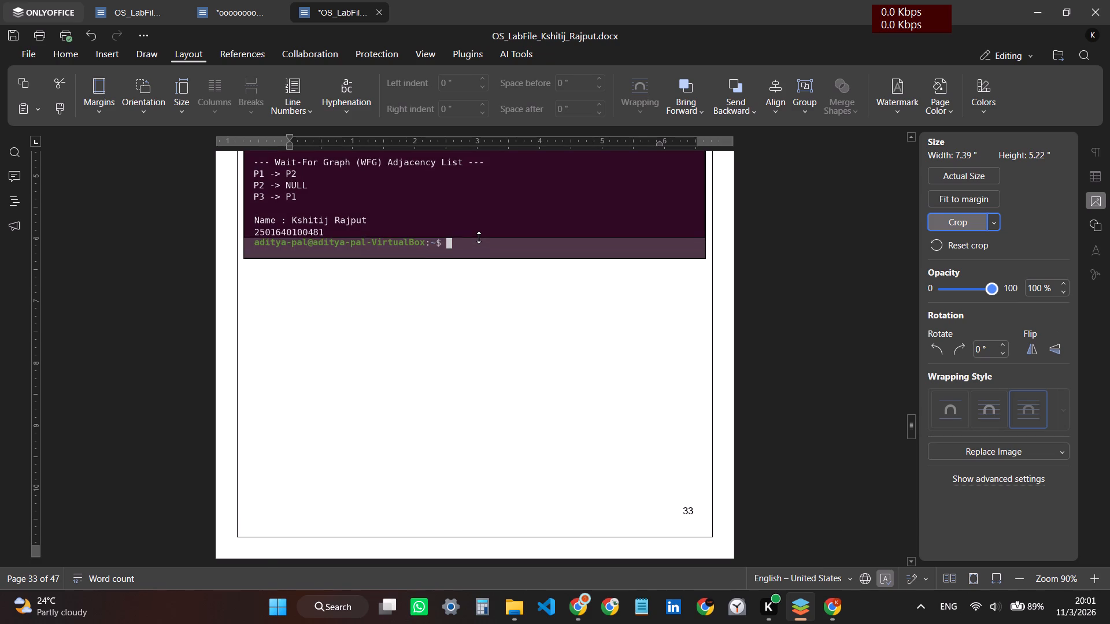
drag(479, 237, 480, 237)
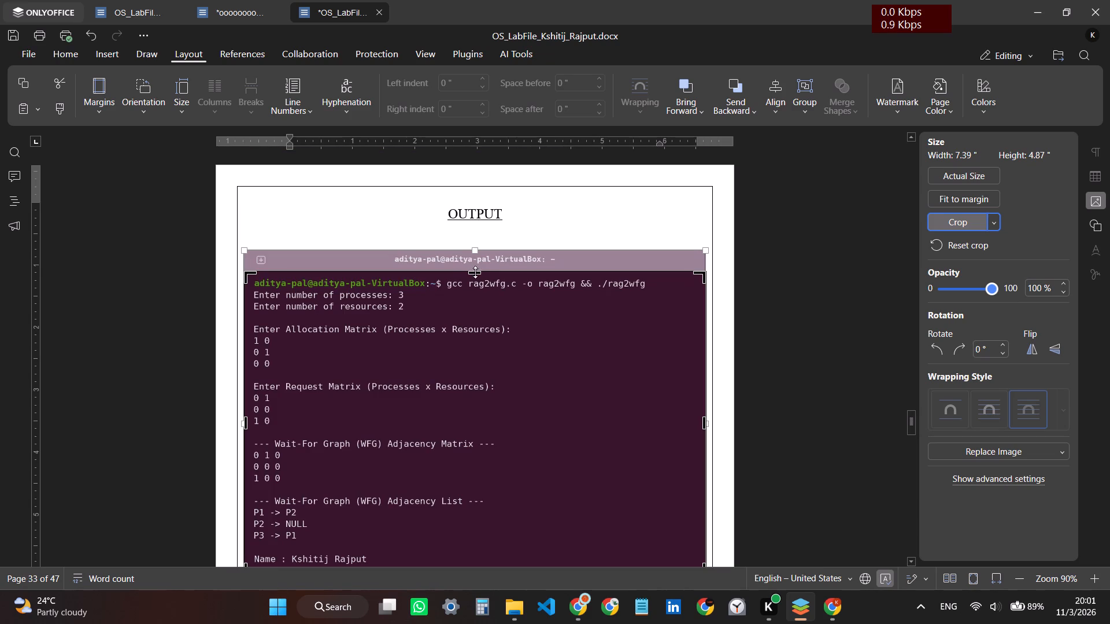
Crop the gcc command line off the top of the rag2wfg screenshot, so it starts at the number-of-processes line.
drag(477, 274, 478, 287)
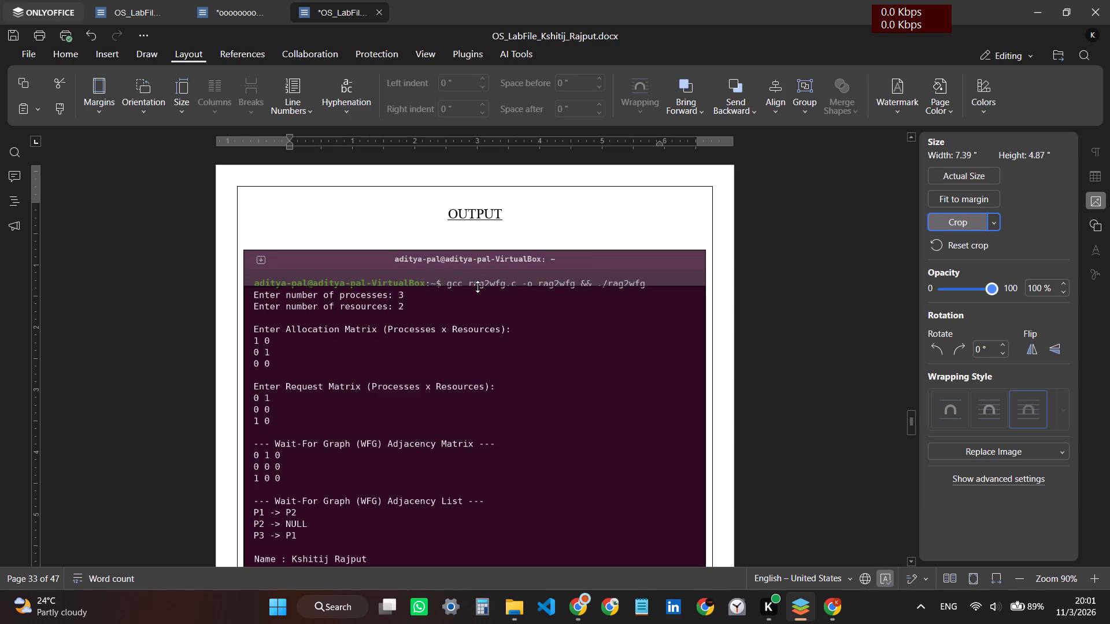
drag(478, 287, 479, 291)
click(467, 303)
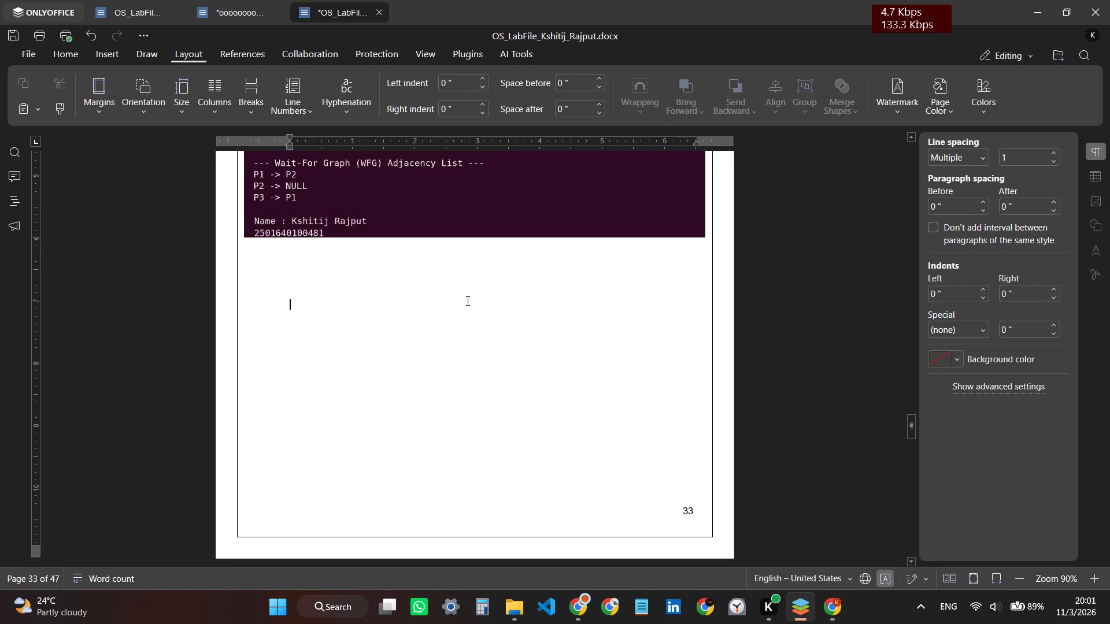
scroll(467, 296, up, 8)
Crop the final prompt line off the bottom of page 40's memory allocation output screenshot, leaving it about 7.25 in high.
scroll(467, 296, down, 6)
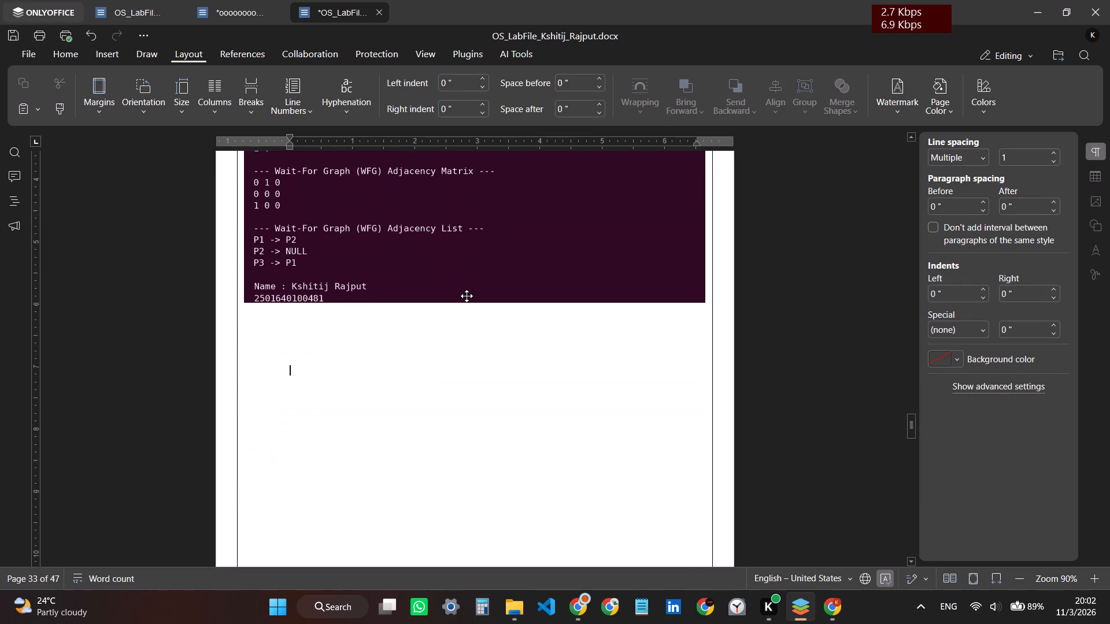
scroll(467, 296, down, 7)
scroll(467, 296, up, 8)
scroll(467, 296, down, 3)
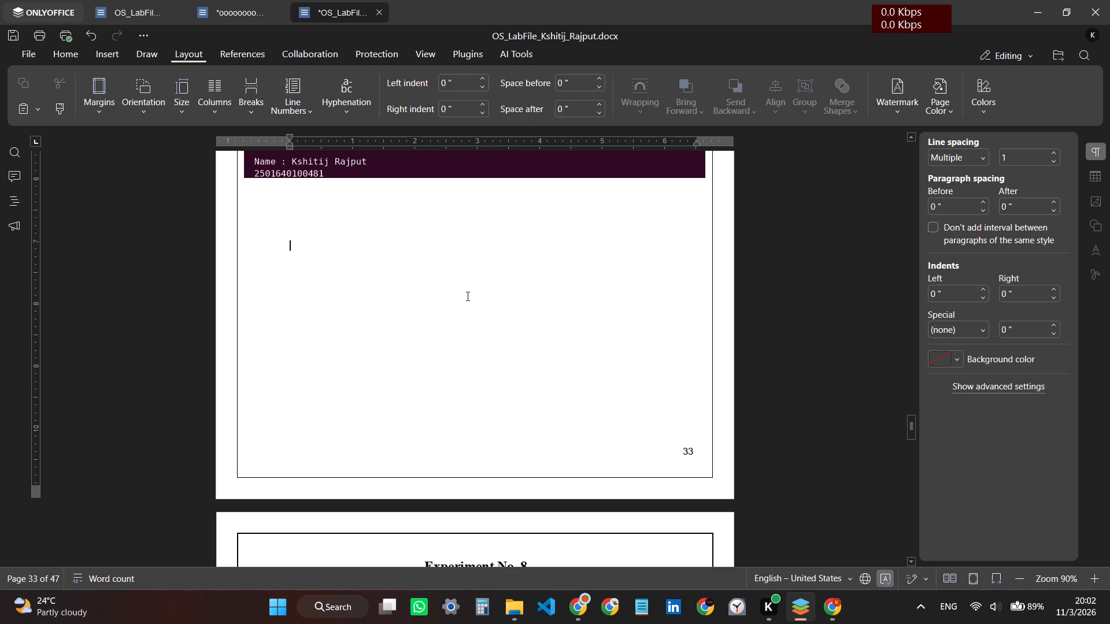
scroll(467, 296, down, 11)
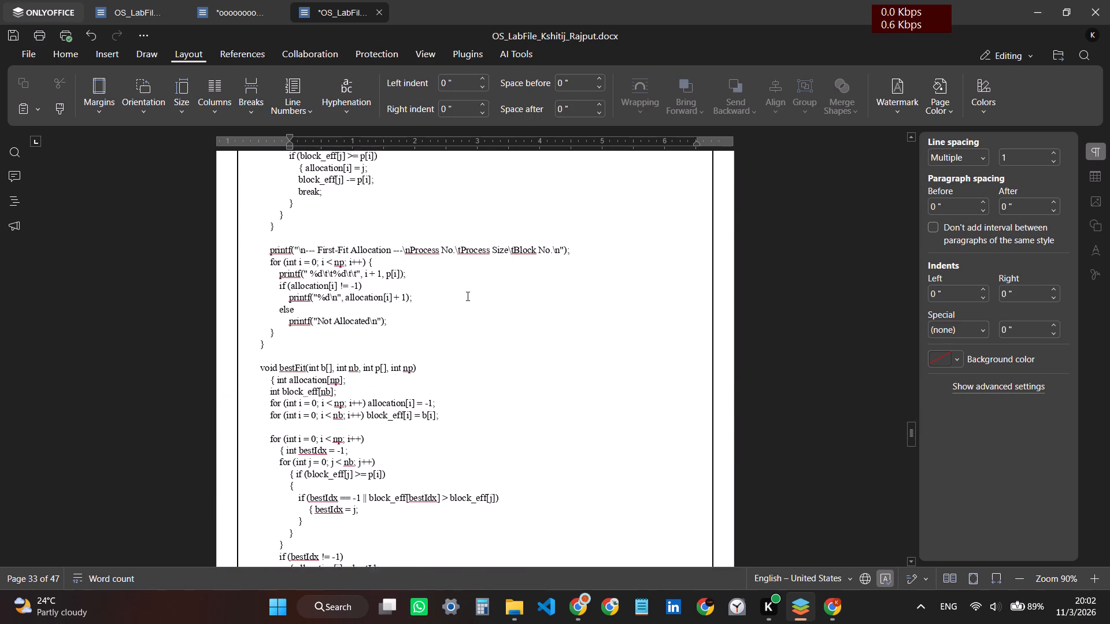
scroll(467, 296, down, 2)
scroll(467, 296, up, 5)
scroll(467, 296, down, 8)
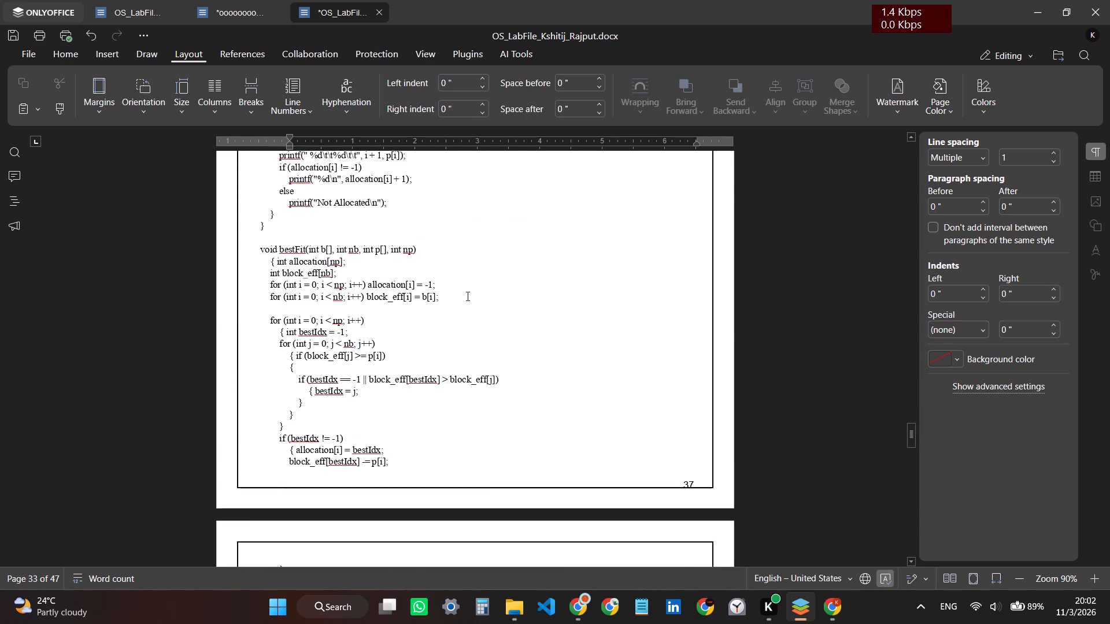
scroll(467, 296, down, 7)
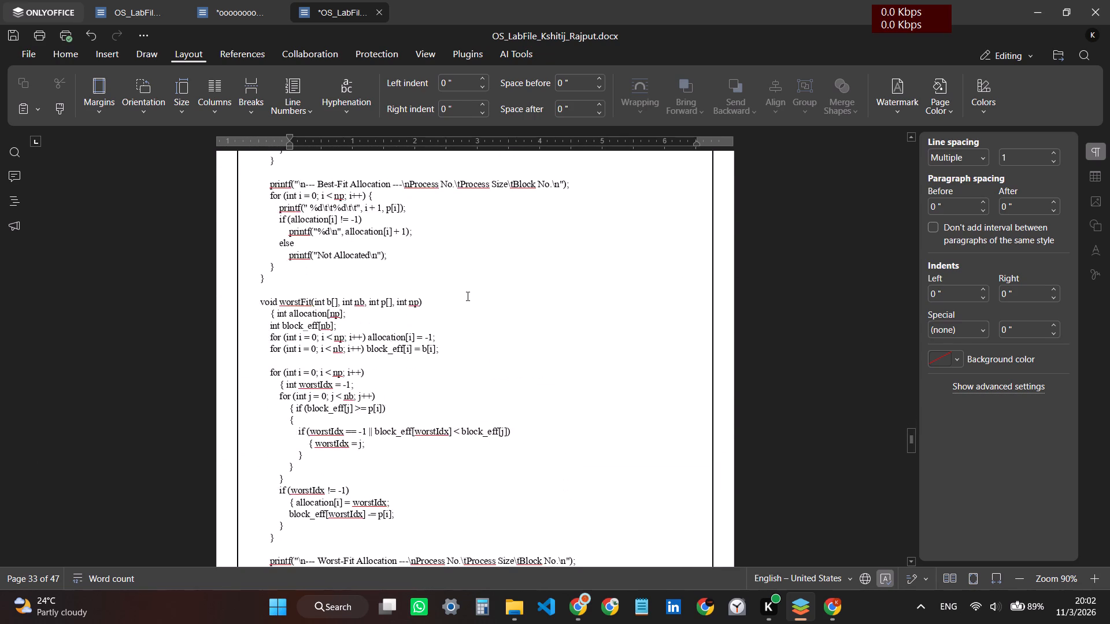
scroll(467, 296, down, 5)
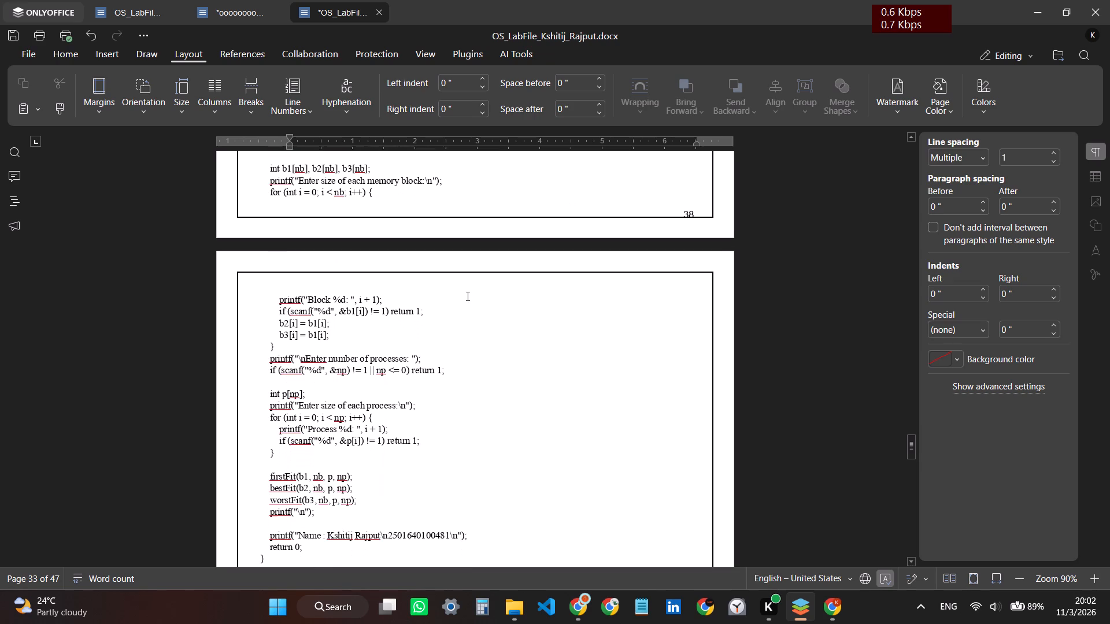
scroll(467, 296, down, 7)
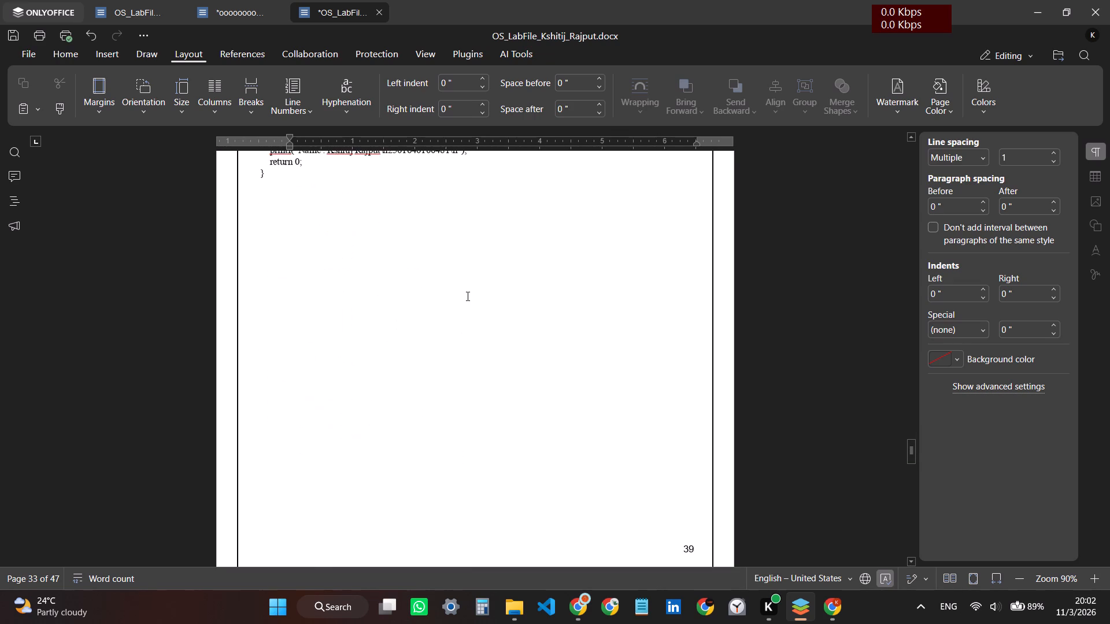
scroll(467, 296, down, 9)
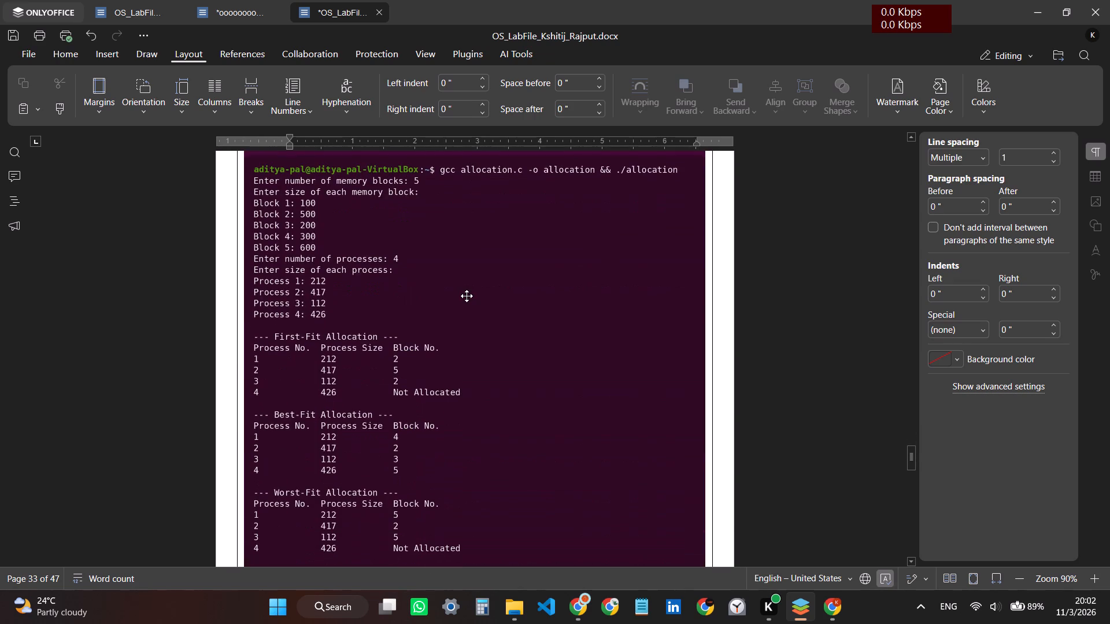
scroll(426, 324, up, 2)
click(457, 307)
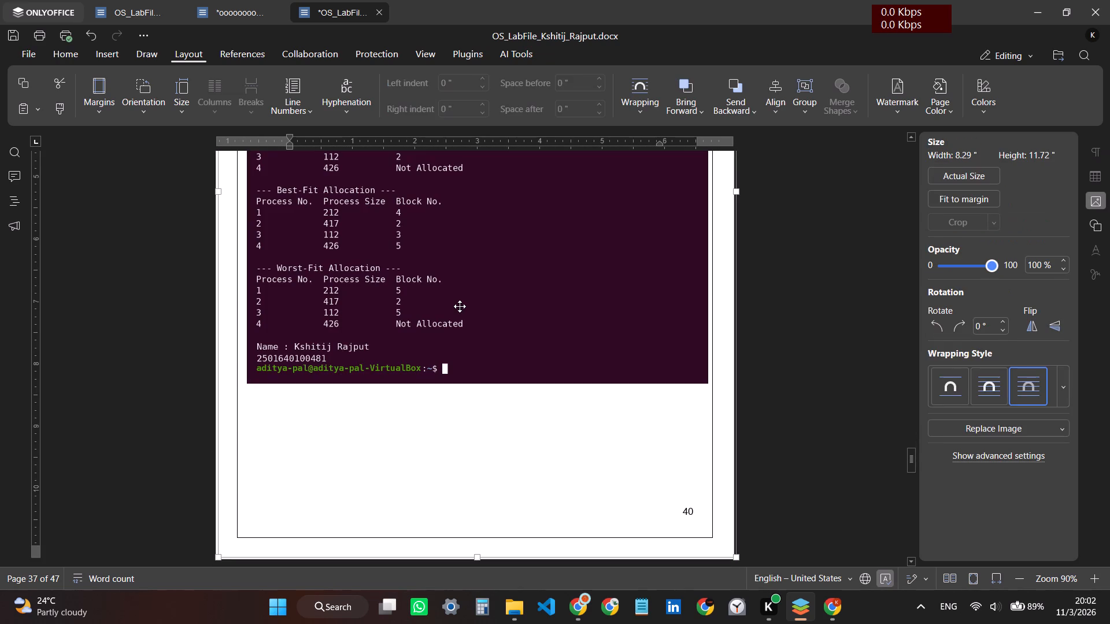
click(464, 298)
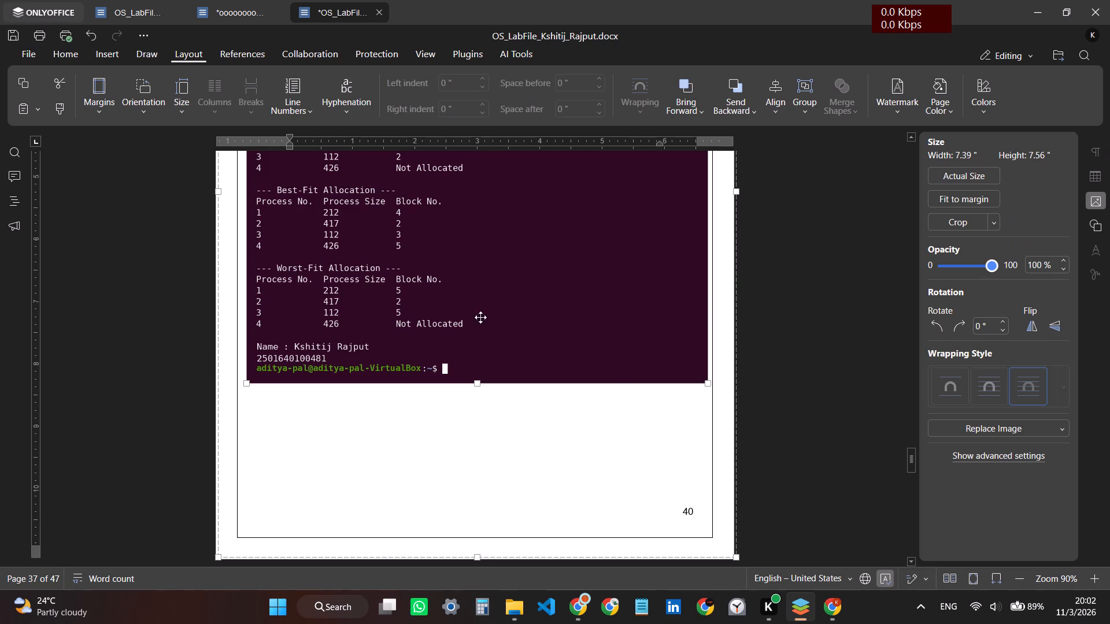
right_click(482, 311)
click(535, 506)
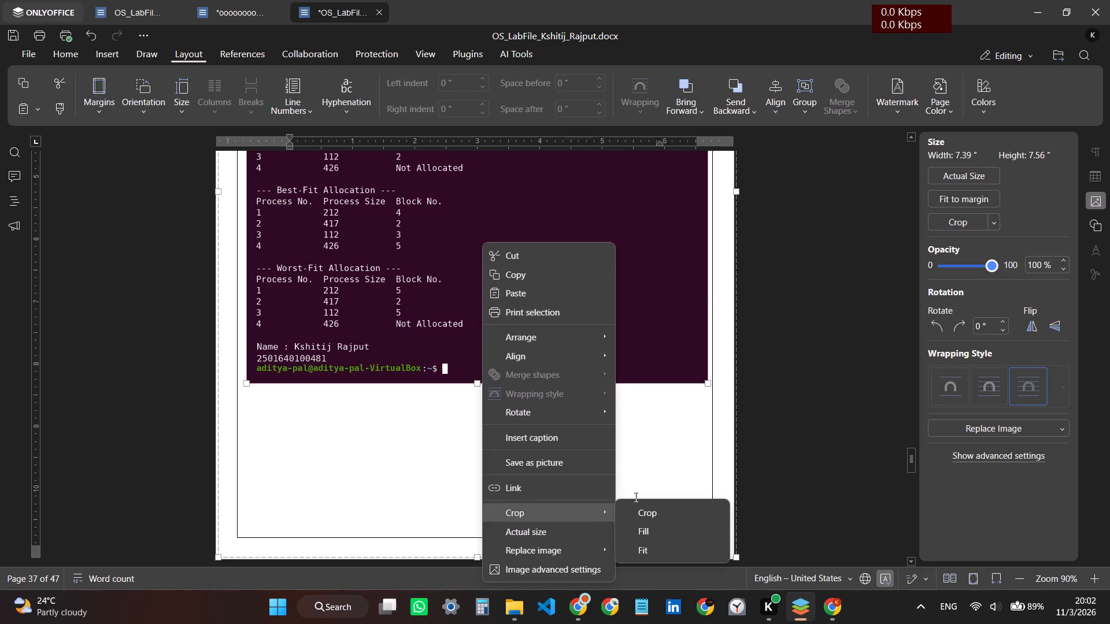
click(637, 510)
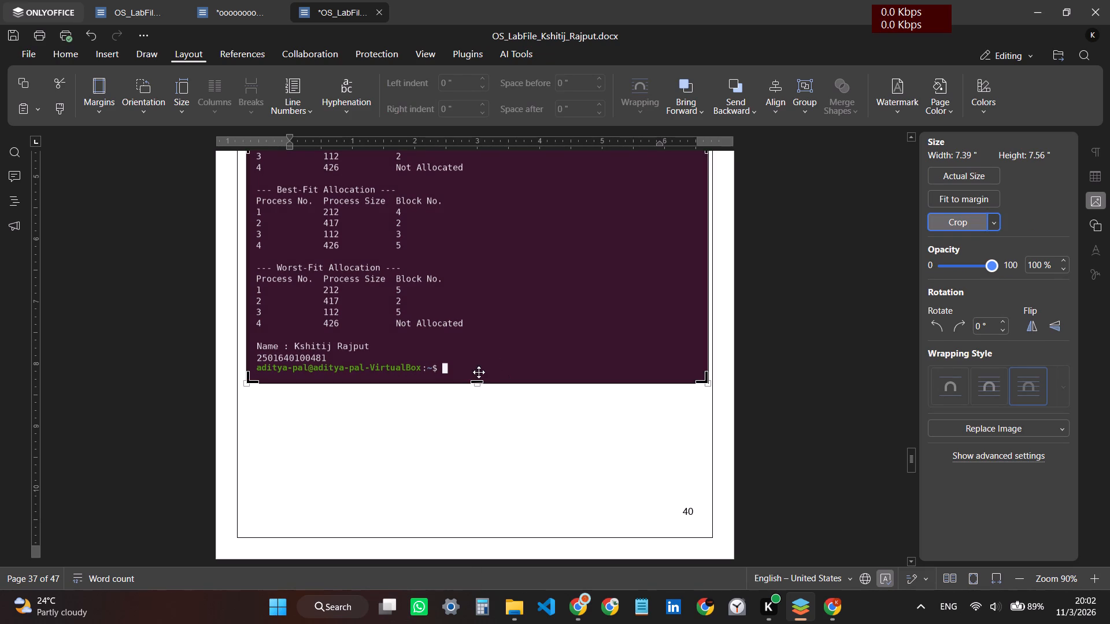
drag(477, 382, 480, 364)
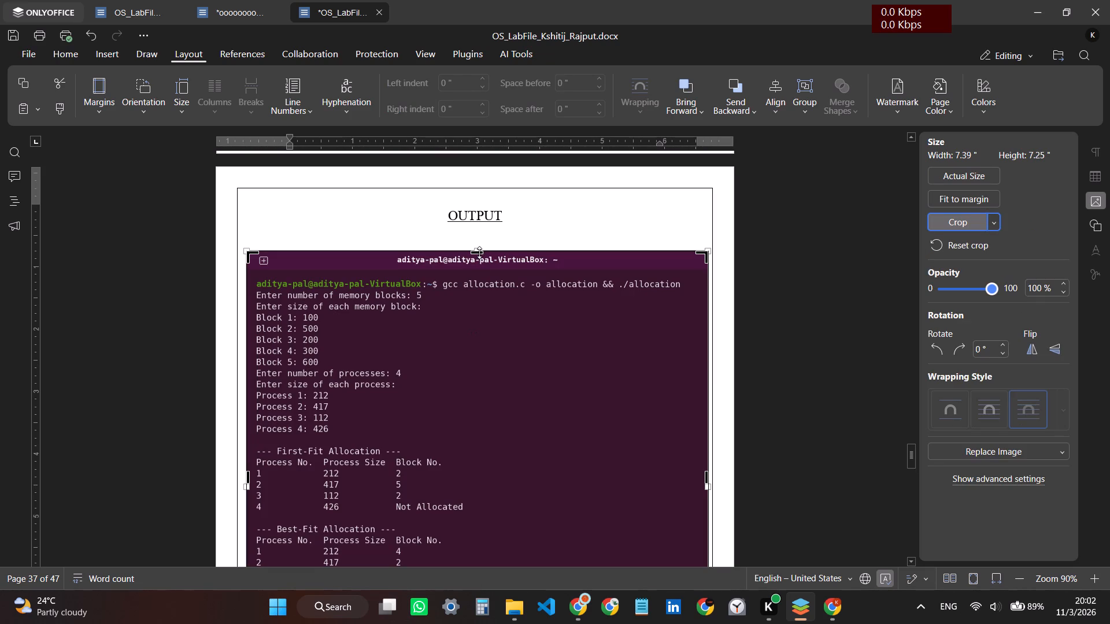
Crop the terminal title bar and gcc command line off the top of the allocation screenshot, leaving it about 6.61 in high.
drag(479, 252, 479, 291)
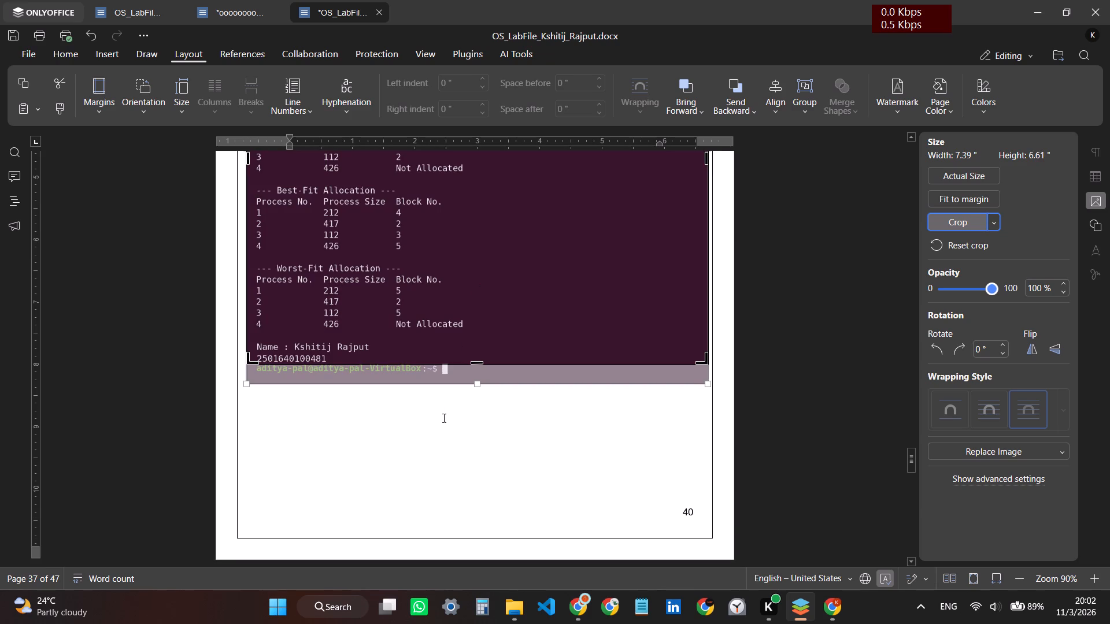
click(438, 428)
scroll(438, 428, up, 8)
Crop the terminal title bar and gcc command line off the top of page 43's producer_consumer output screenshot, leaving it about 3.73 in high.
scroll(438, 428, down, 3)
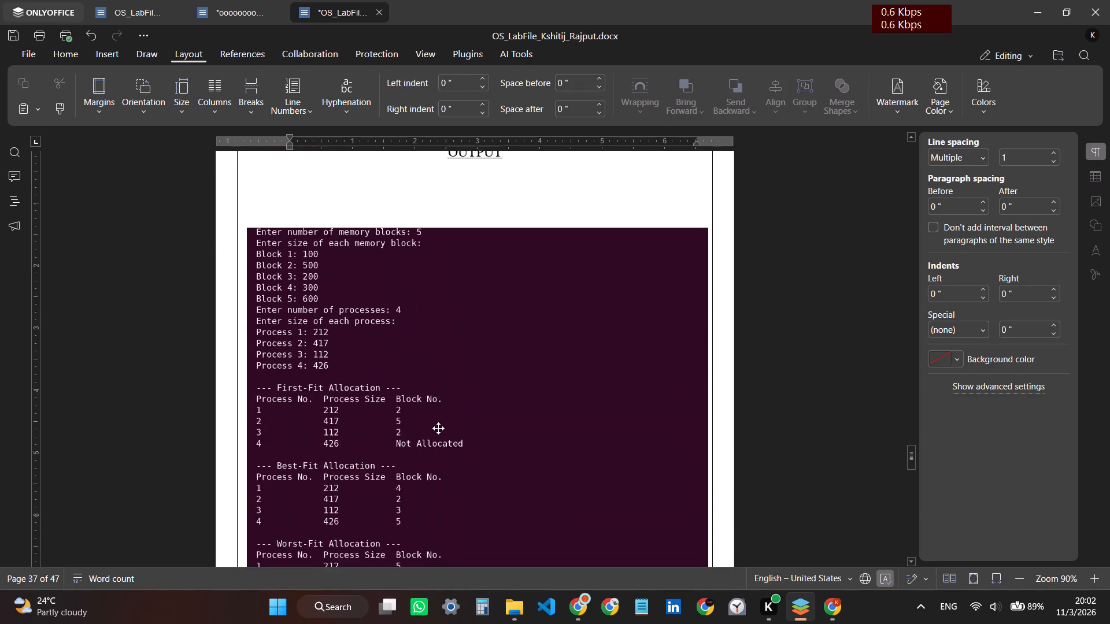
scroll(438, 428, down, 12)
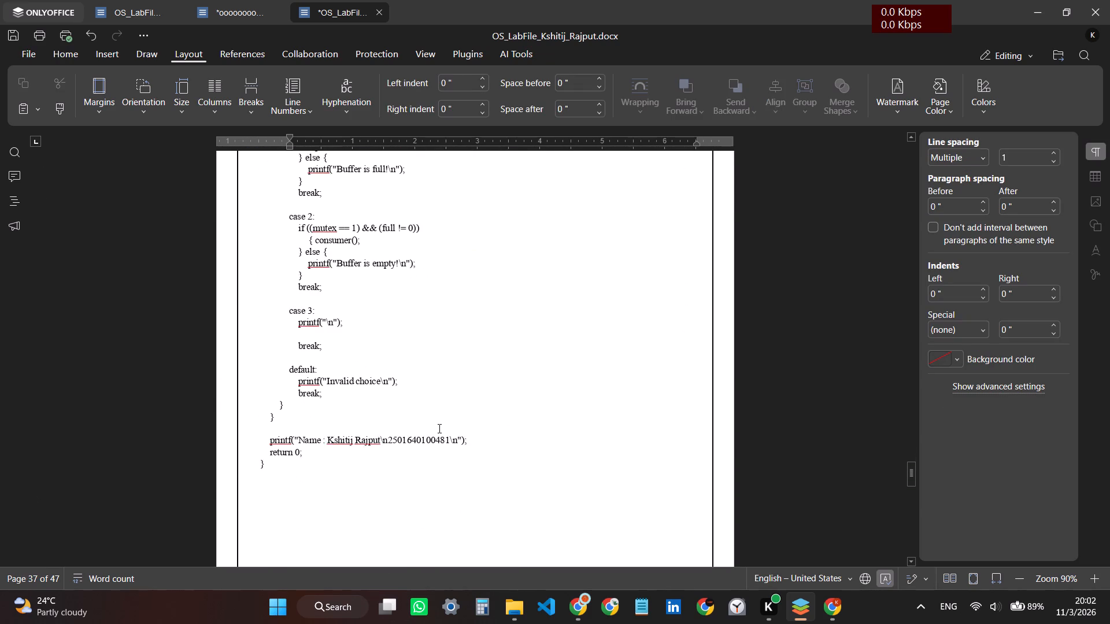
scroll(438, 428, down, 7)
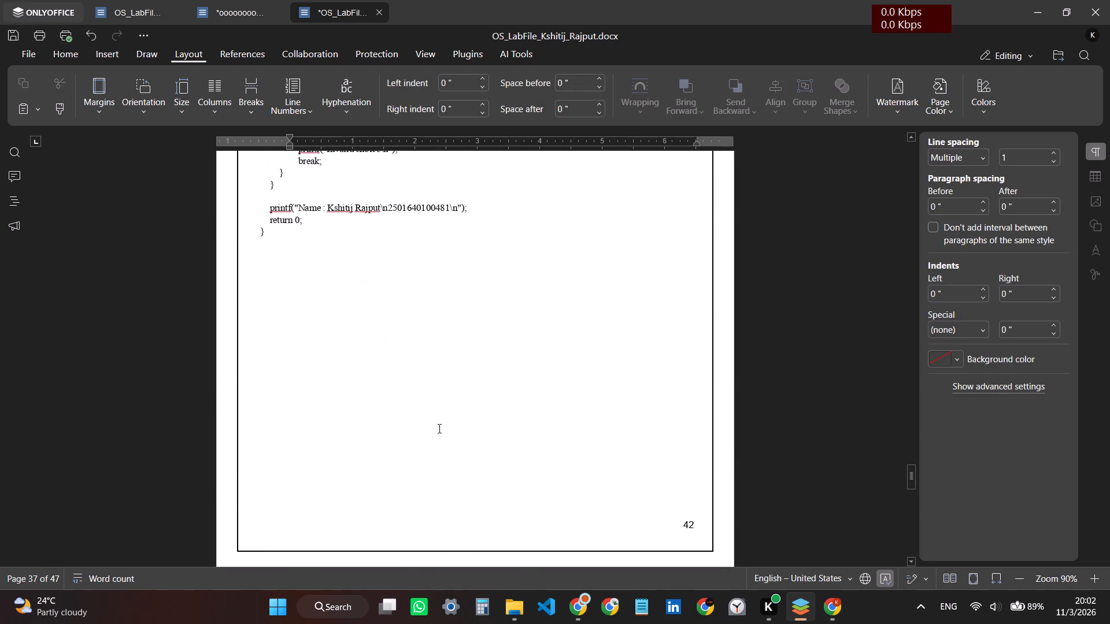
scroll(438, 428, down, 5)
click(472, 288)
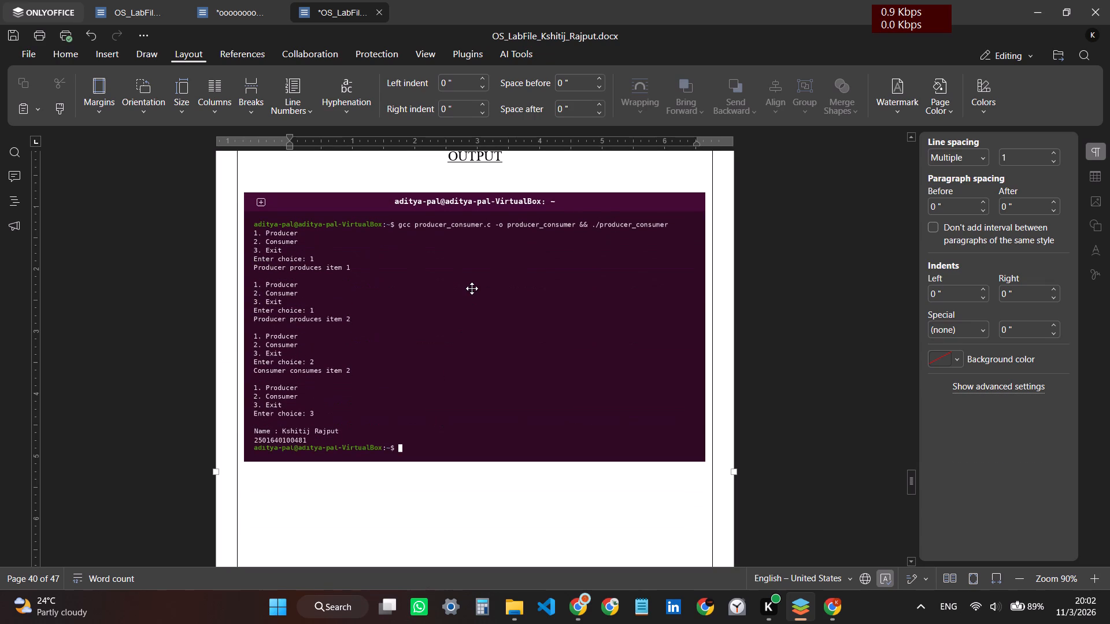
click(472, 288)
right_click(472, 288)
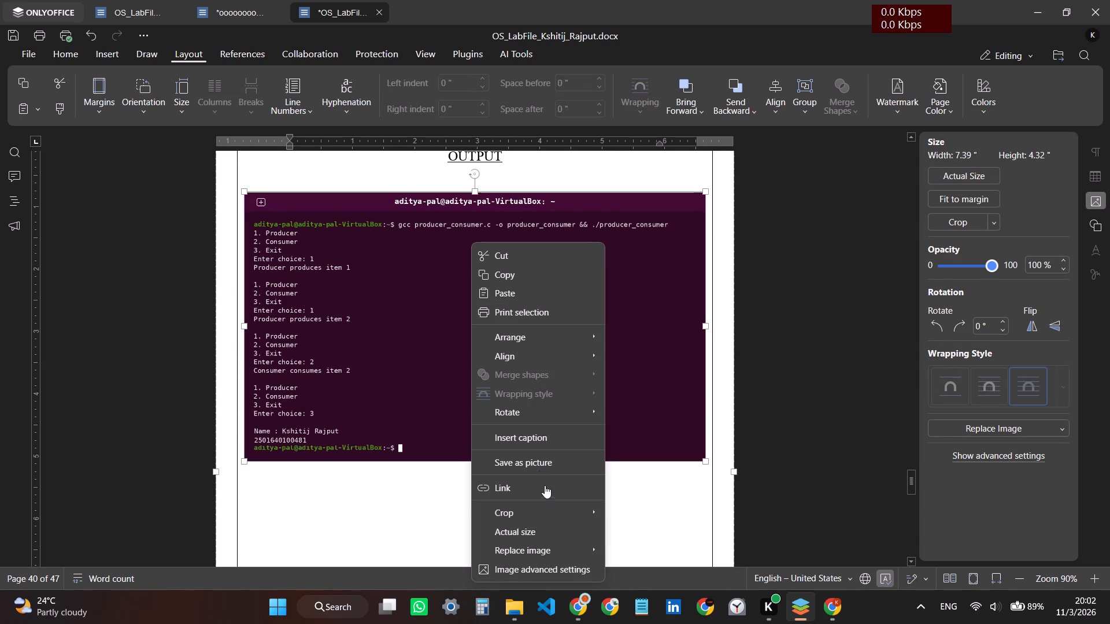
click(628, 511)
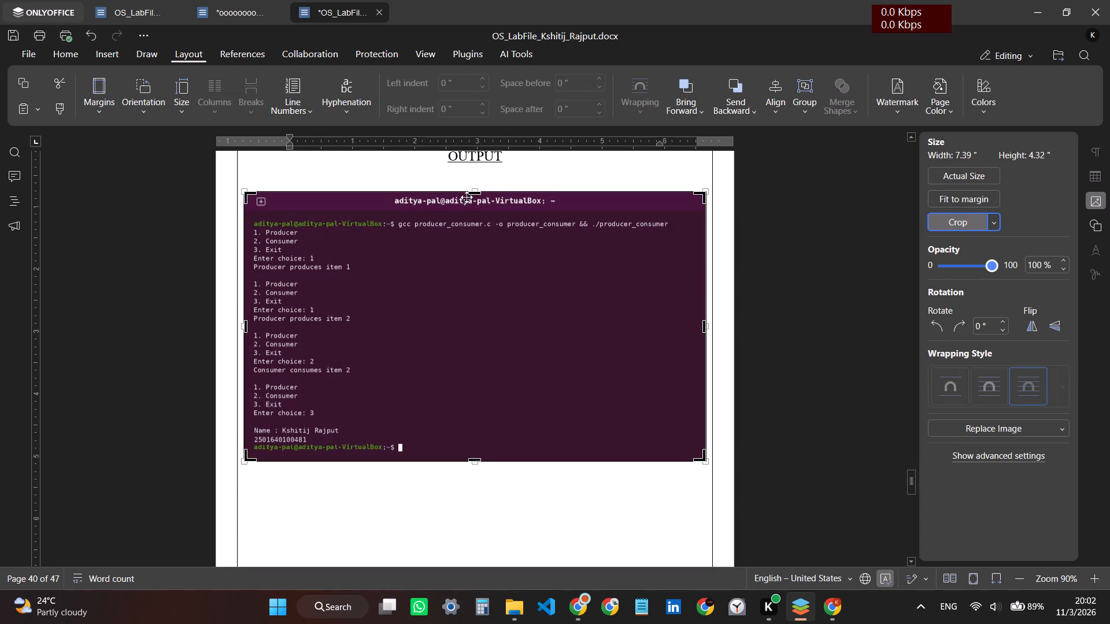
drag(478, 193, 482, 231)
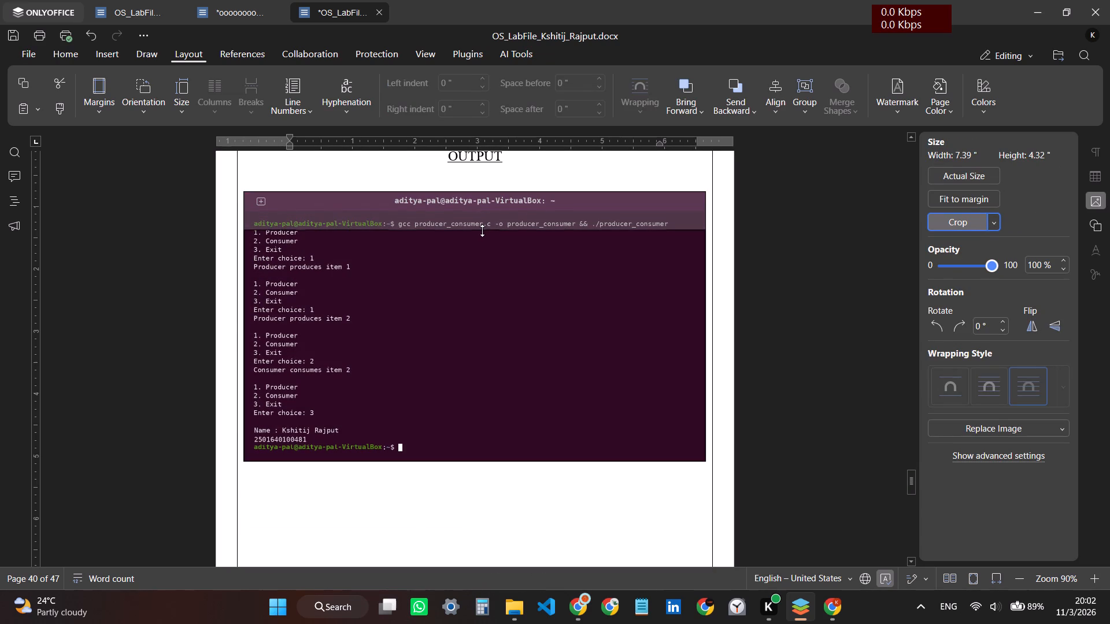
drag(482, 231, 484, 229)
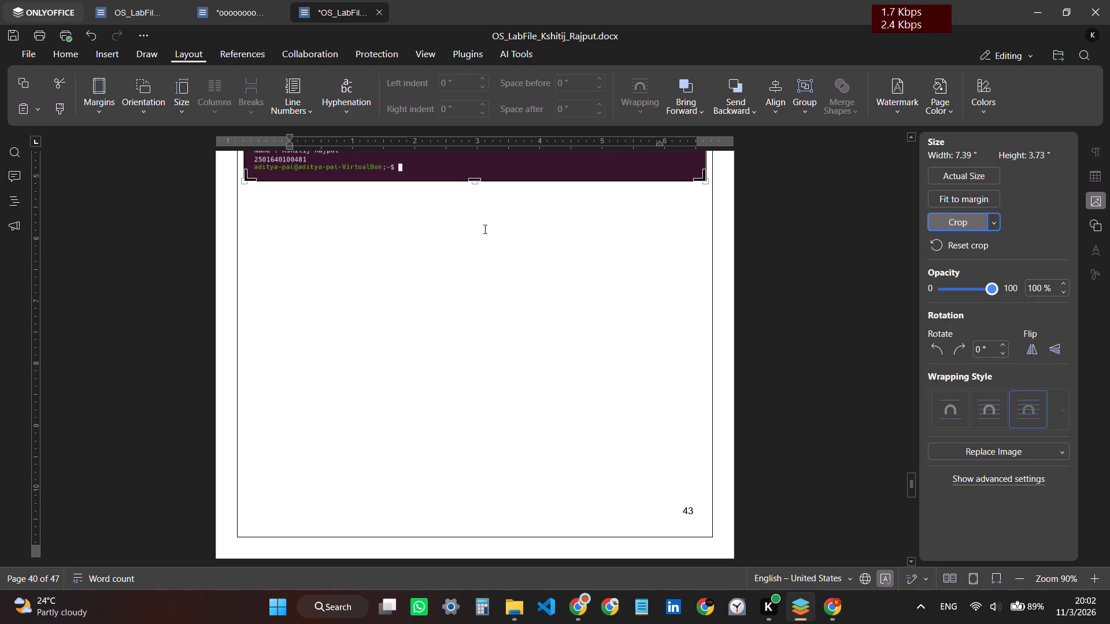
Crop the final prompt line off the bottom of the producer_consumer screenshot, ending it just below the roll number line.
scroll(476, 228, up, 3)
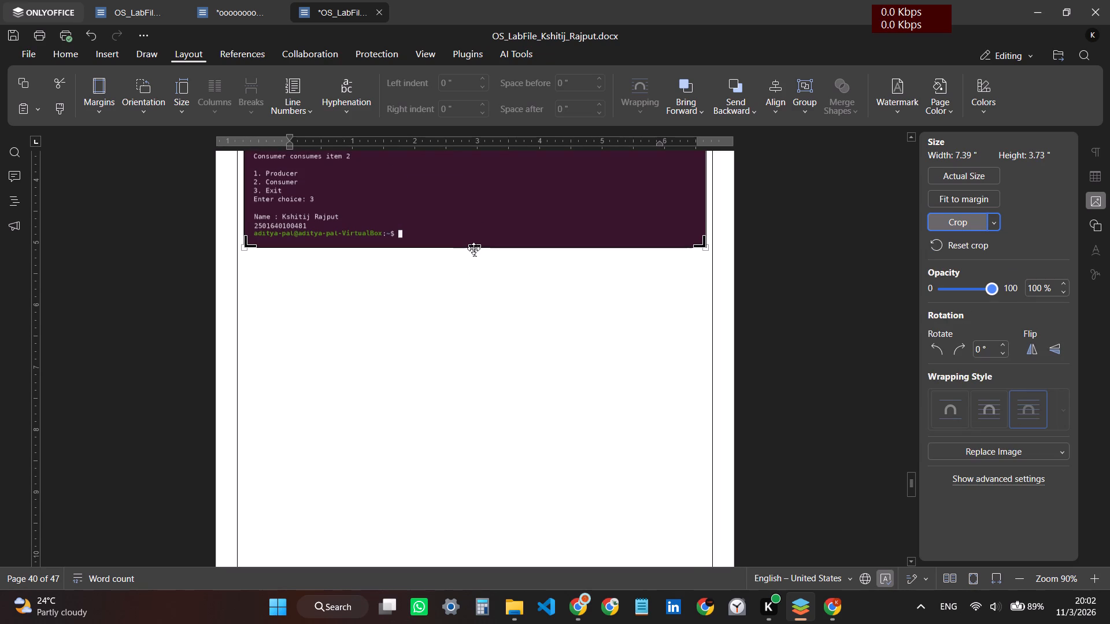
drag(475, 245, 476, 233)
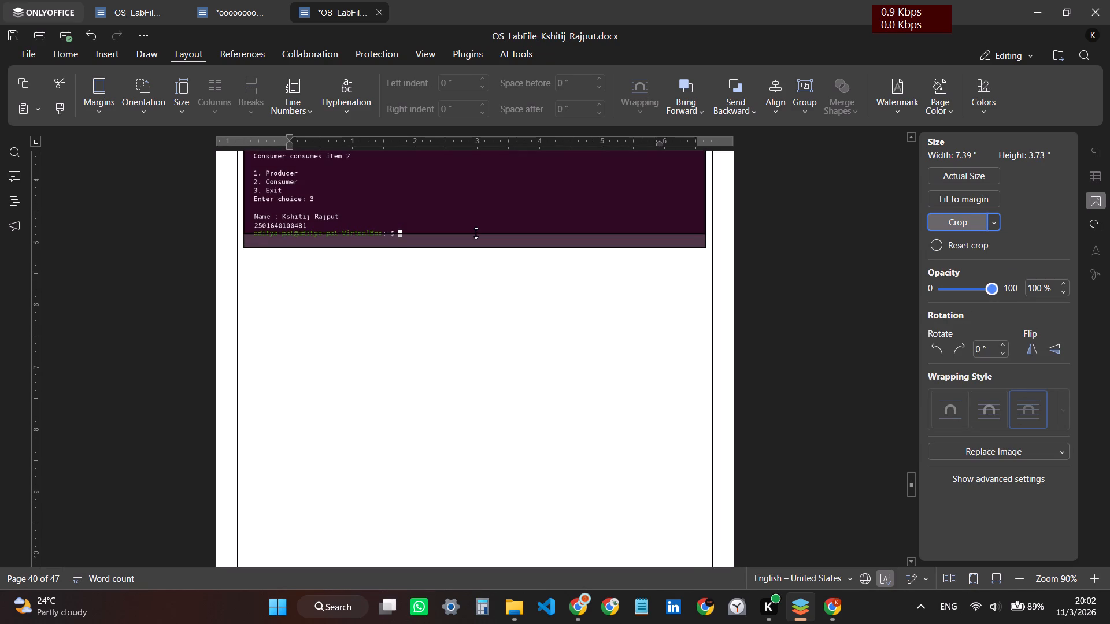
drag(476, 233, 478, 231)
click(460, 269)
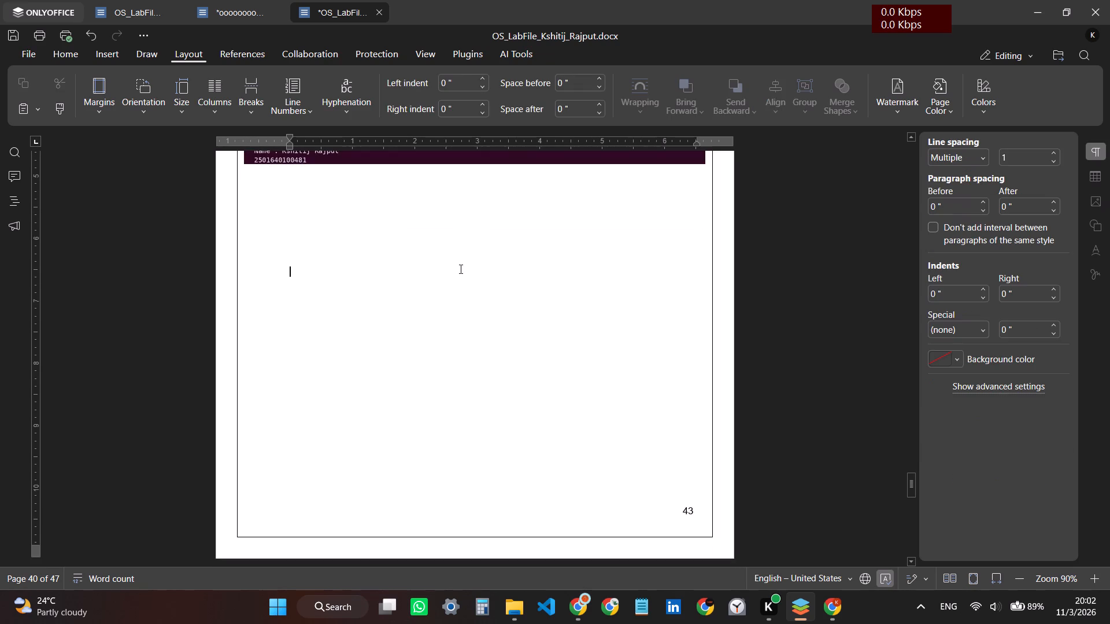
scroll(460, 269, up, 7)
scroll(460, 269, down, 5)
scroll(460, 269, up, 1)
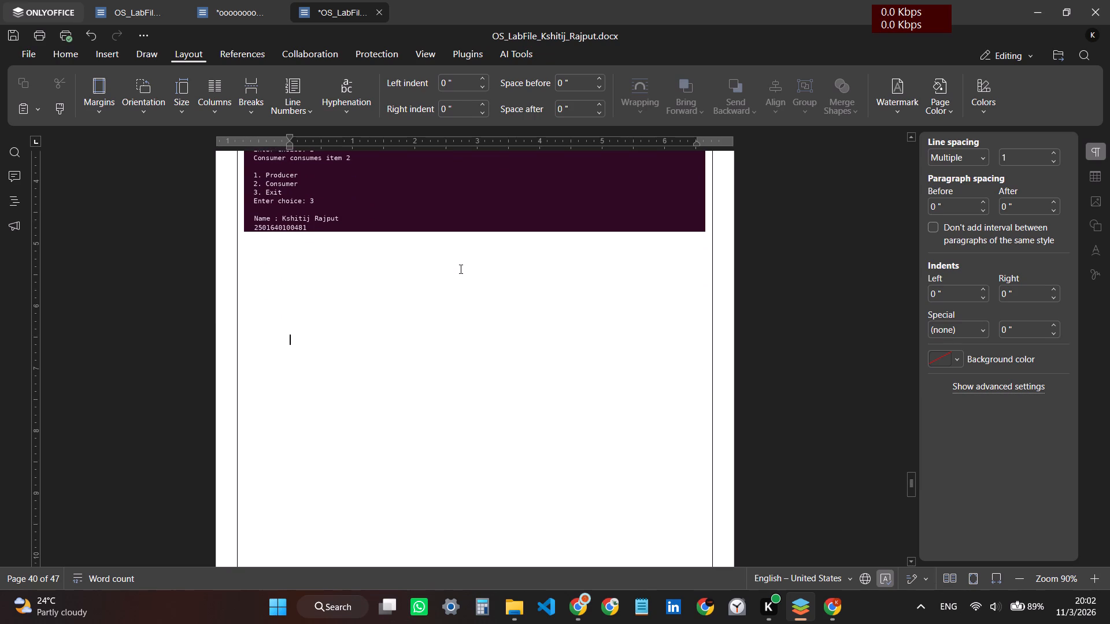
scroll(460, 269, up, 1)
Crop the terminal title bar and gcc command line off the top of page 47's readers_writers output screenshot.
scroll(460, 269, down, 9)
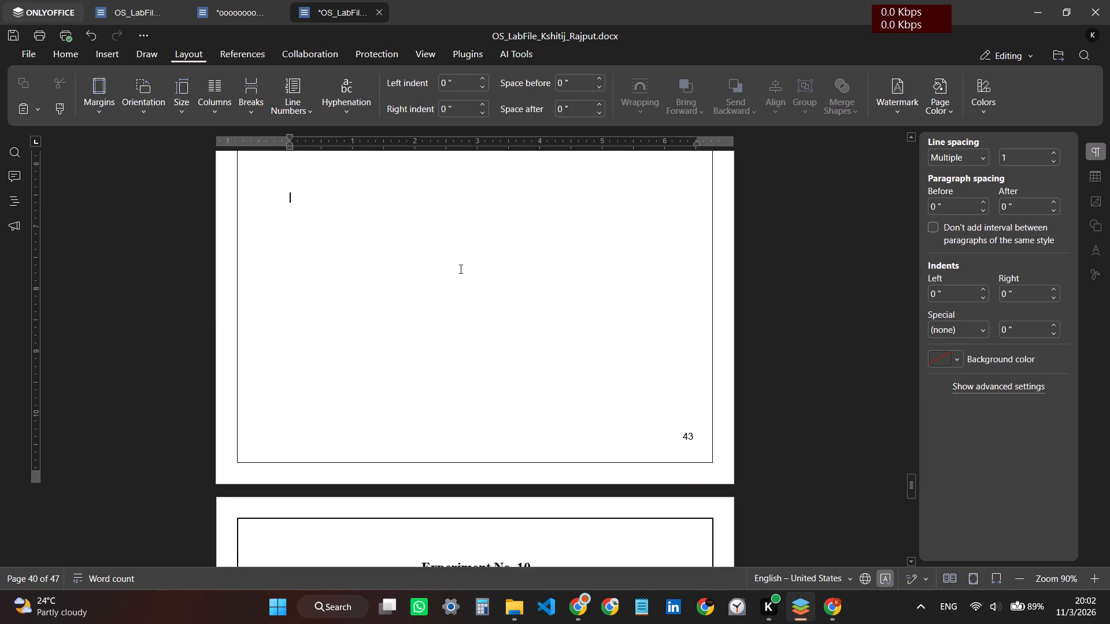
scroll(460, 269, down, 10)
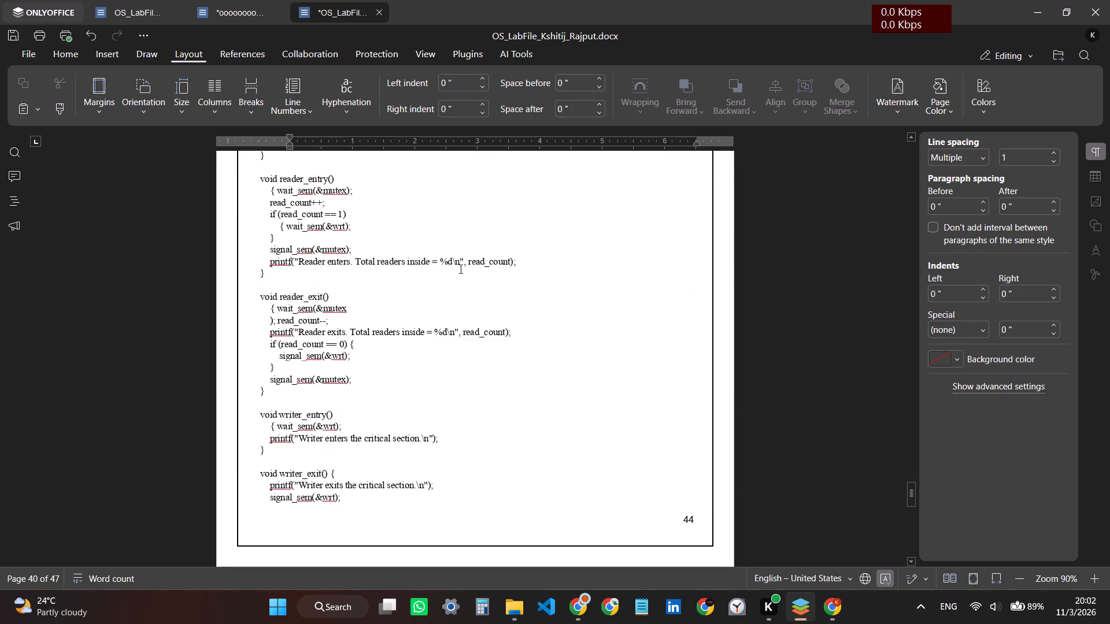
scroll(460, 269, down, 7)
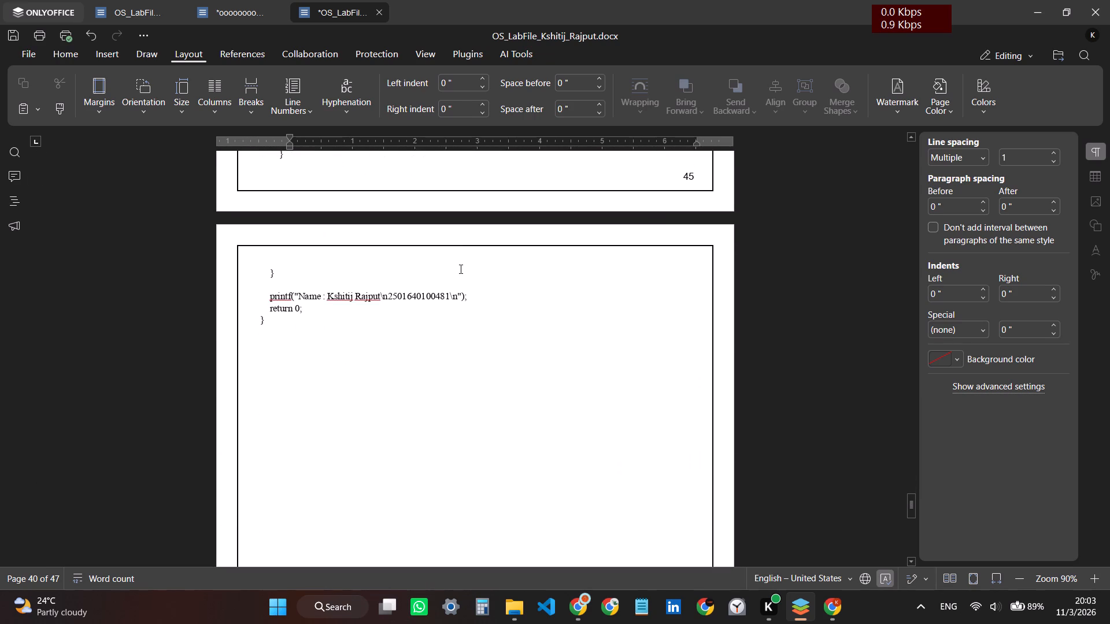
scroll(460, 269, down, 9)
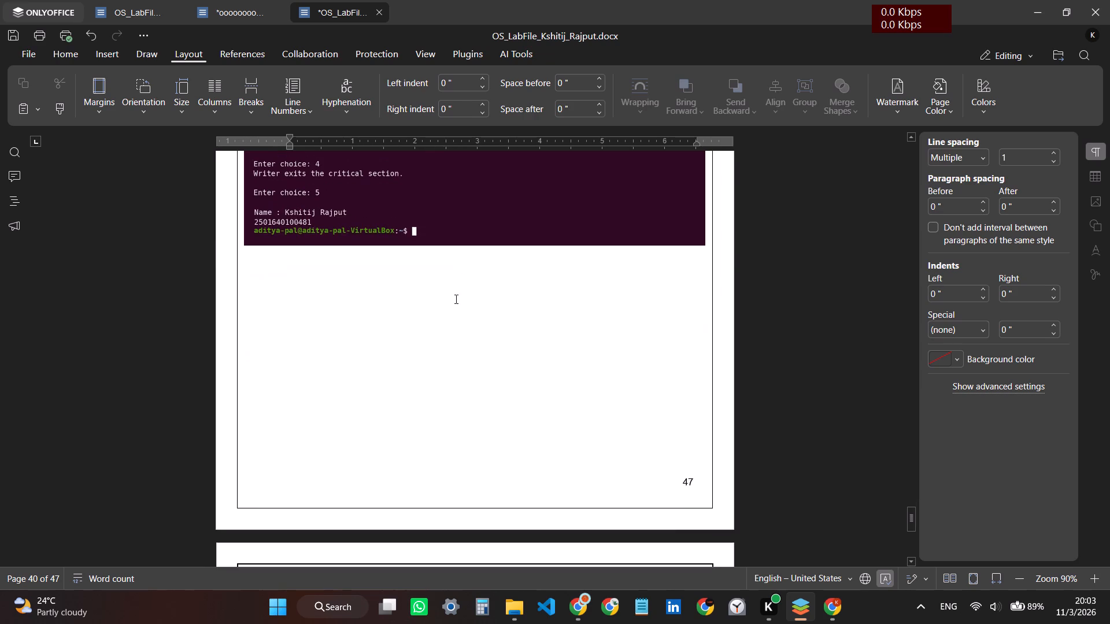
scroll(455, 336, up, 6)
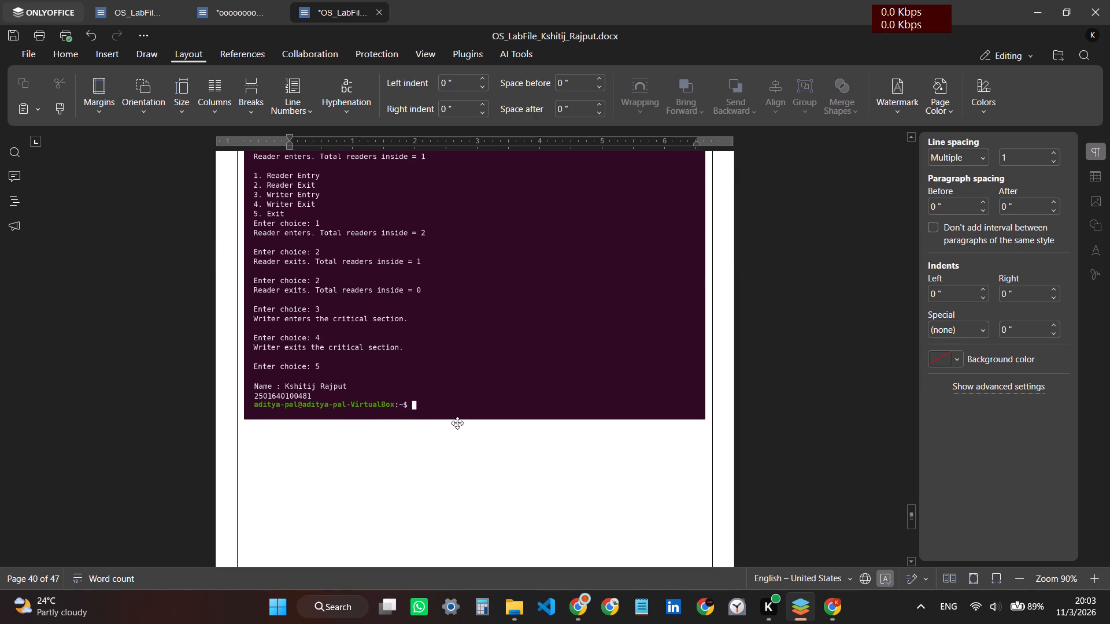
scroll(457, 422, up, 2)
scroll(455, 365, up, 3)
scroll(455, 365, down, 2)
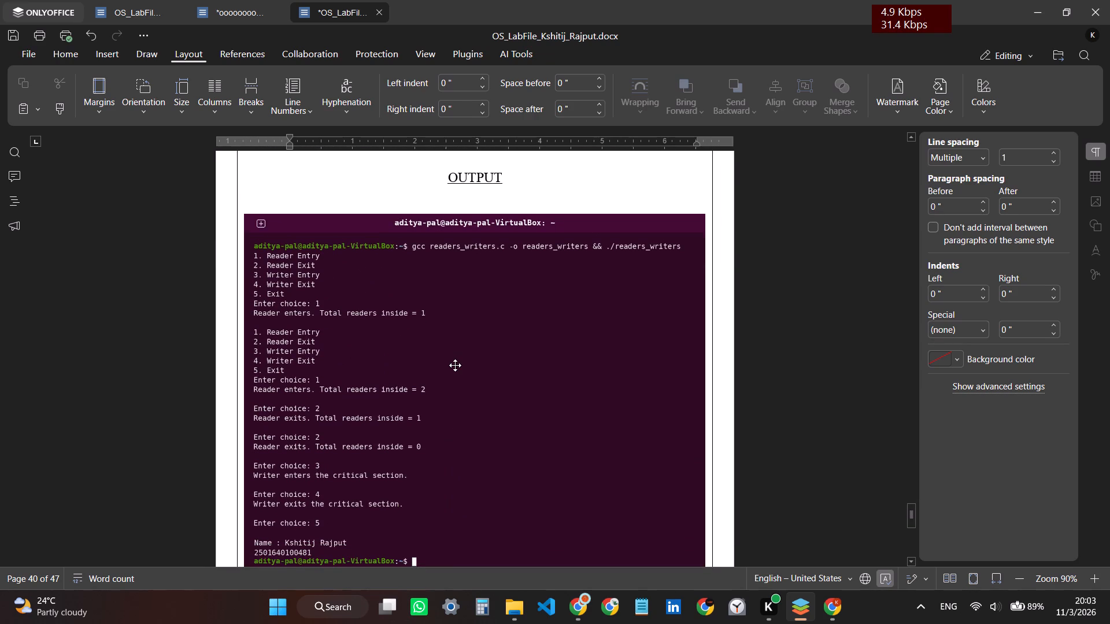
scroll(455, 365, down, 1)
double_click(474, 314)
right_click(474, 314)
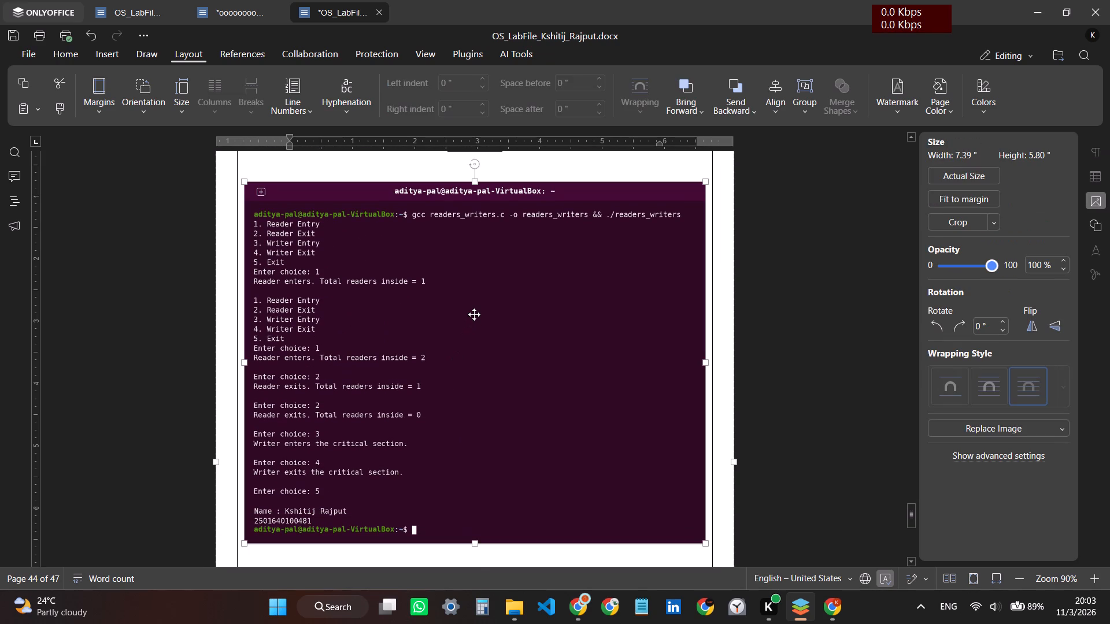
click(627, 512)
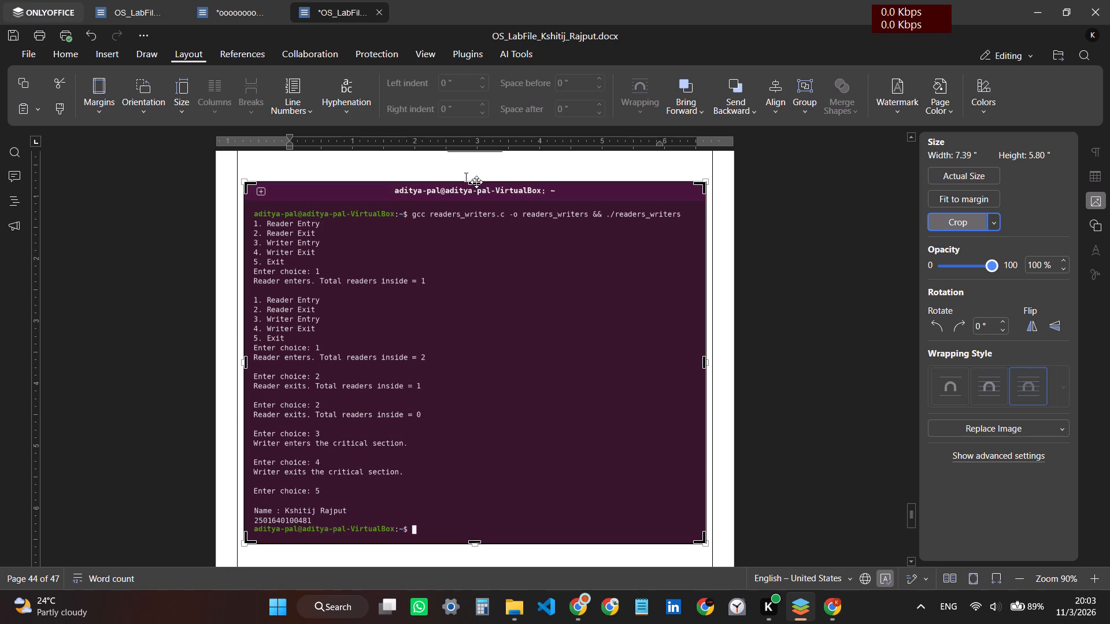
drag(476, 182, 482, 202)
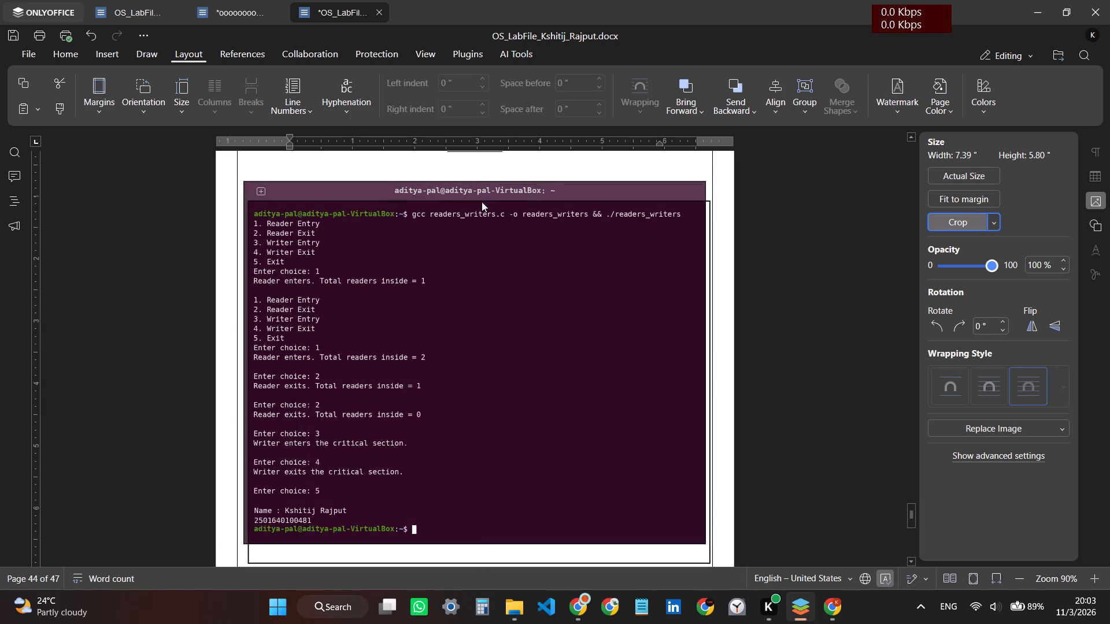
drag(482, 202, 488, 221)
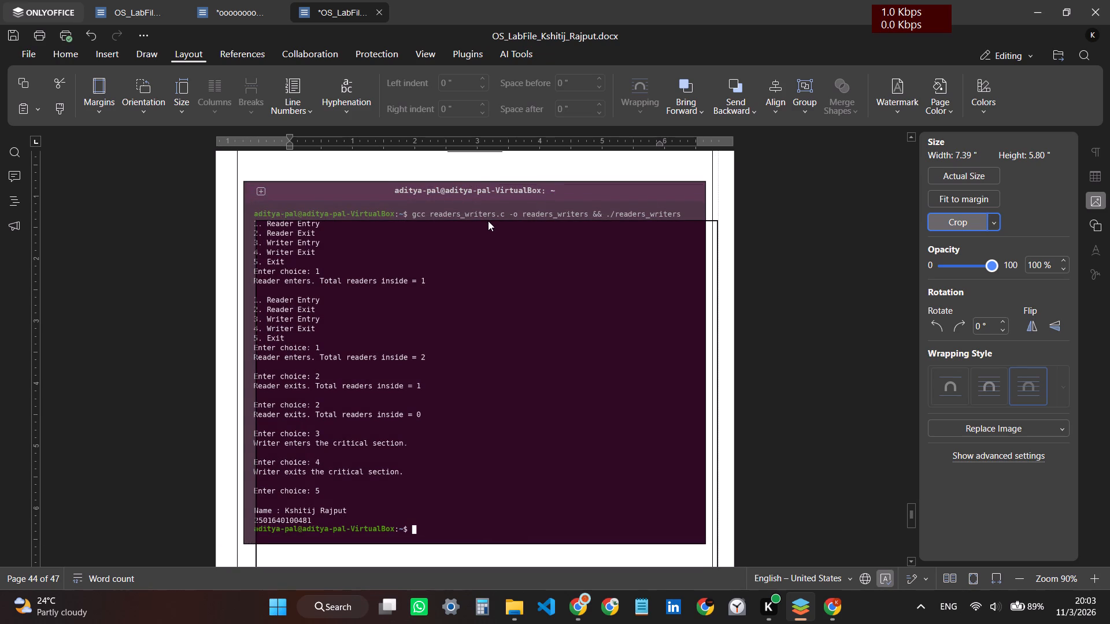
drag(488, 221, 477, 218)
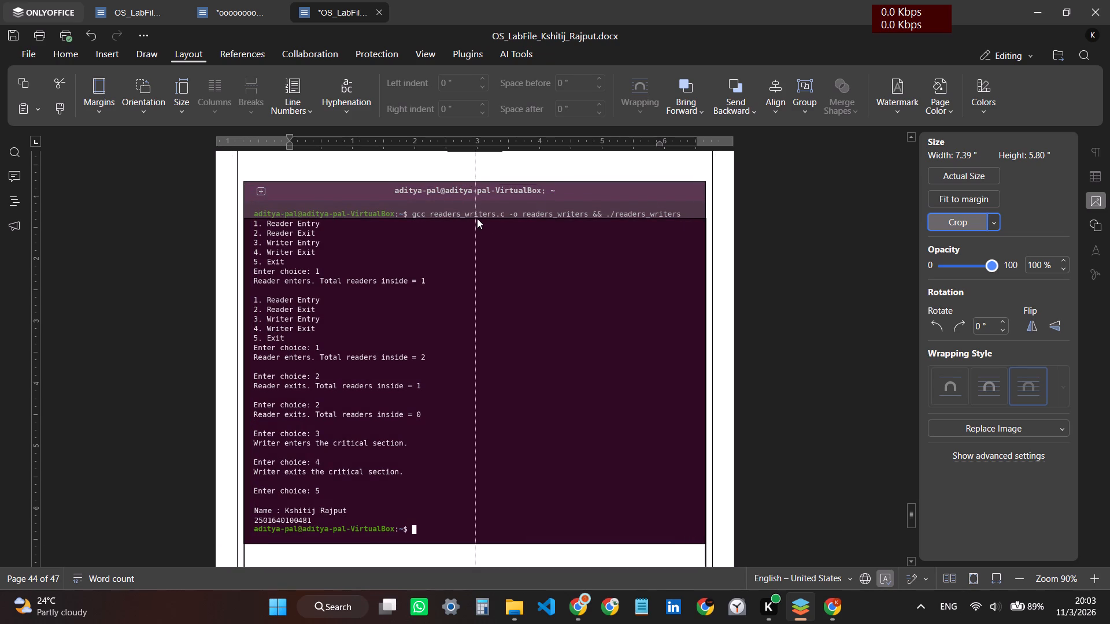
drag(477, 218, 478, 218)
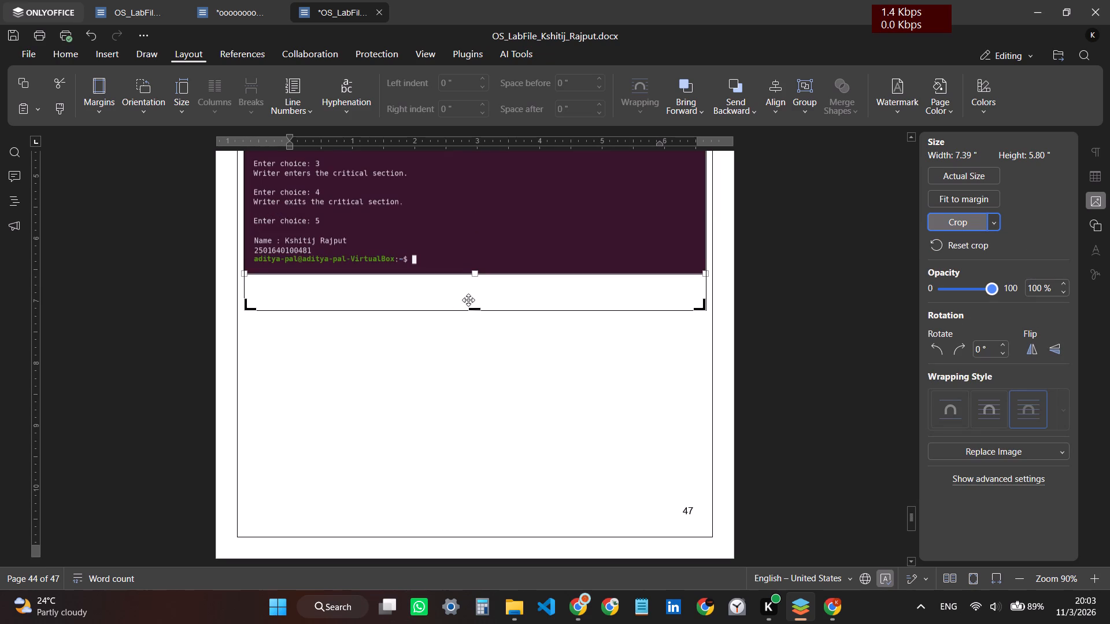
Crop the final prompt line off the bottom of the readers_writers screenshot, leaving it about 4.93 in high.
scroll(468, 300, up, 7)
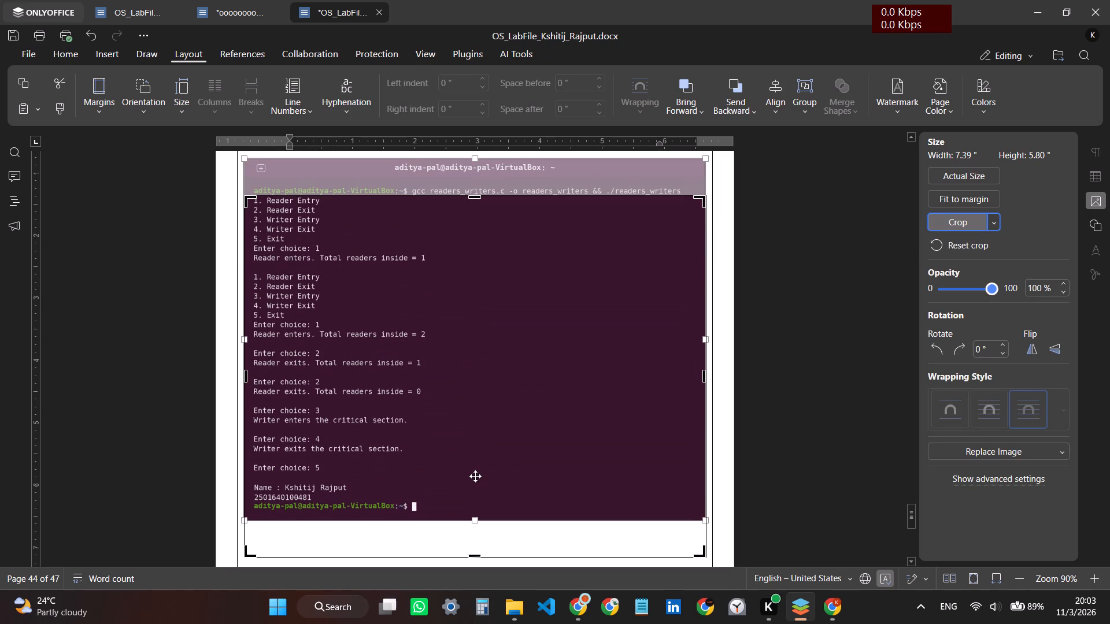
drag(475, 557, 475, 503)
scroll(473, 506, up, 4)
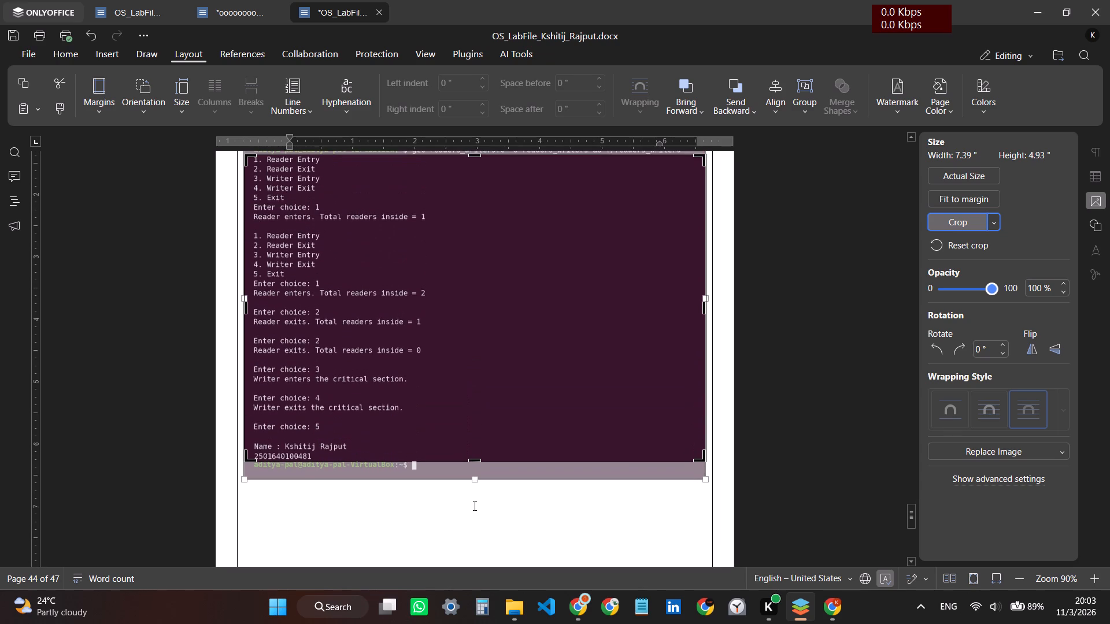
scroll(473, 506, up, 3)
click(469, 540)
Crop the terminal title bar and gcc command line off the top of the syscalls output screenshot numbered page 36, leaving it about 4.39 in high.
scroll(469, 540, up, 2)
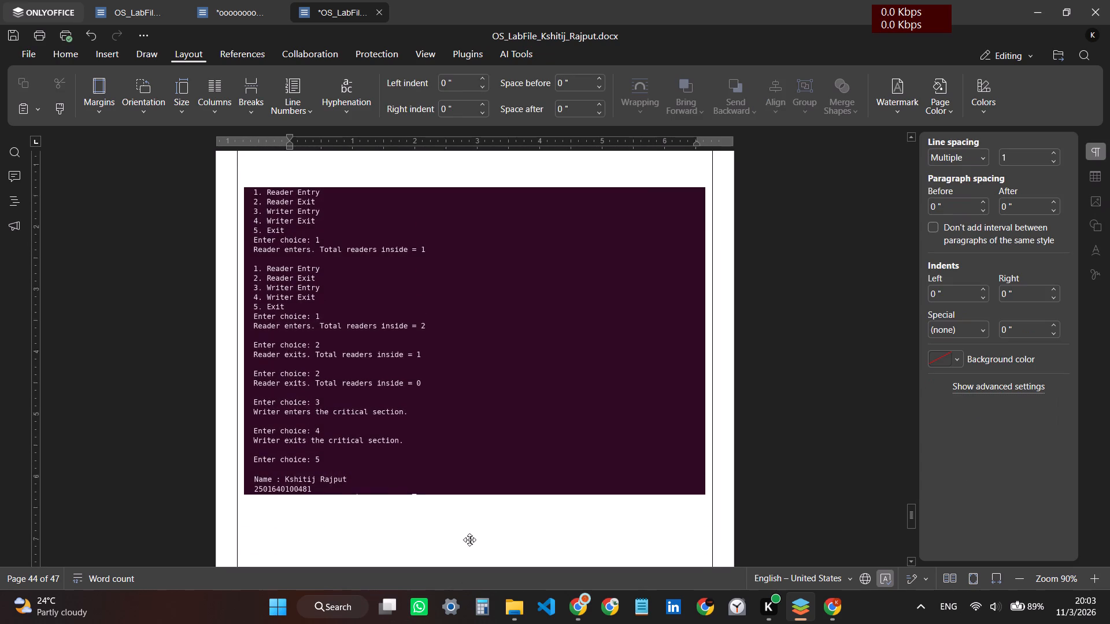
scroll(469, 540, up, 1)
scroll(469, 540, down, 16)
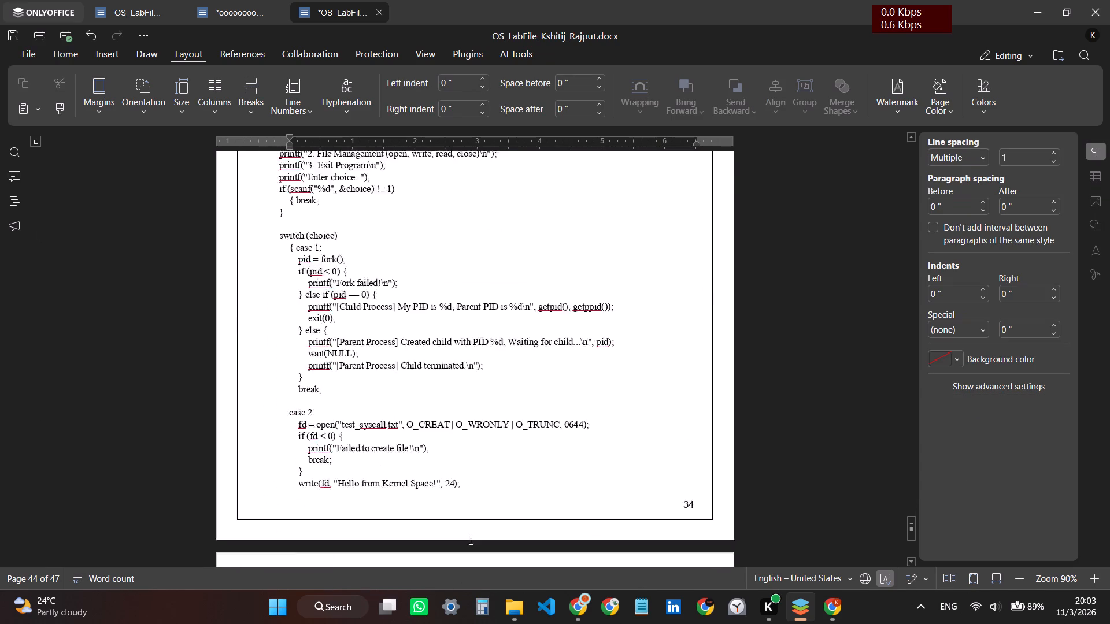
scroll(469, 540, down, 2)
double_click(436, 326)
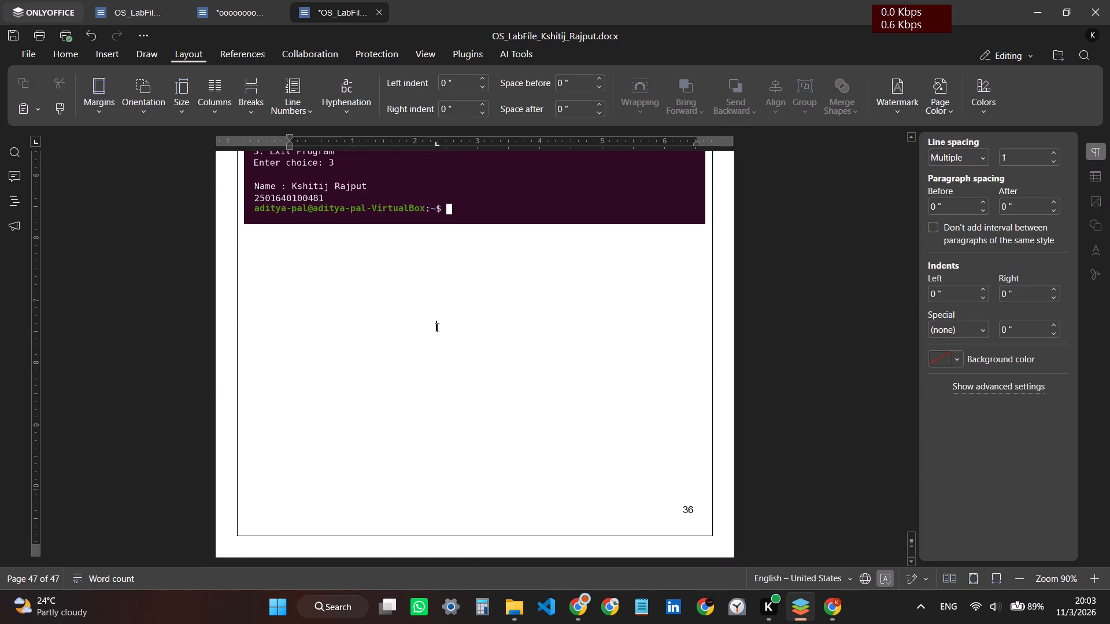
click(469, 155)
double_click(461, 176)
right_click(461, 176)
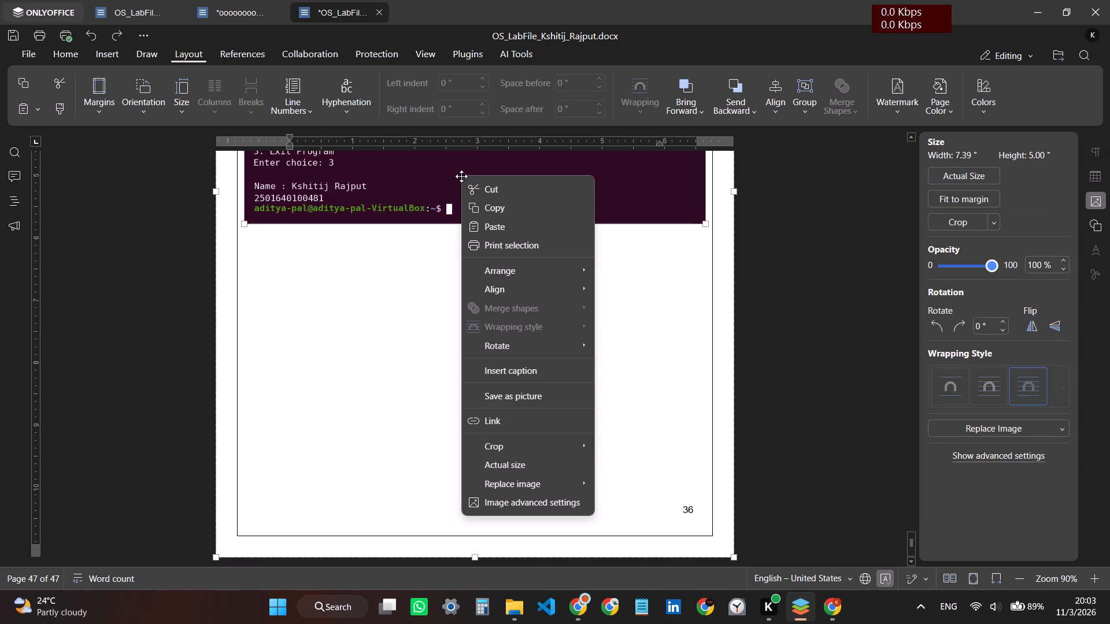
click(601, 444)
scroll(587, 434, up, 1)
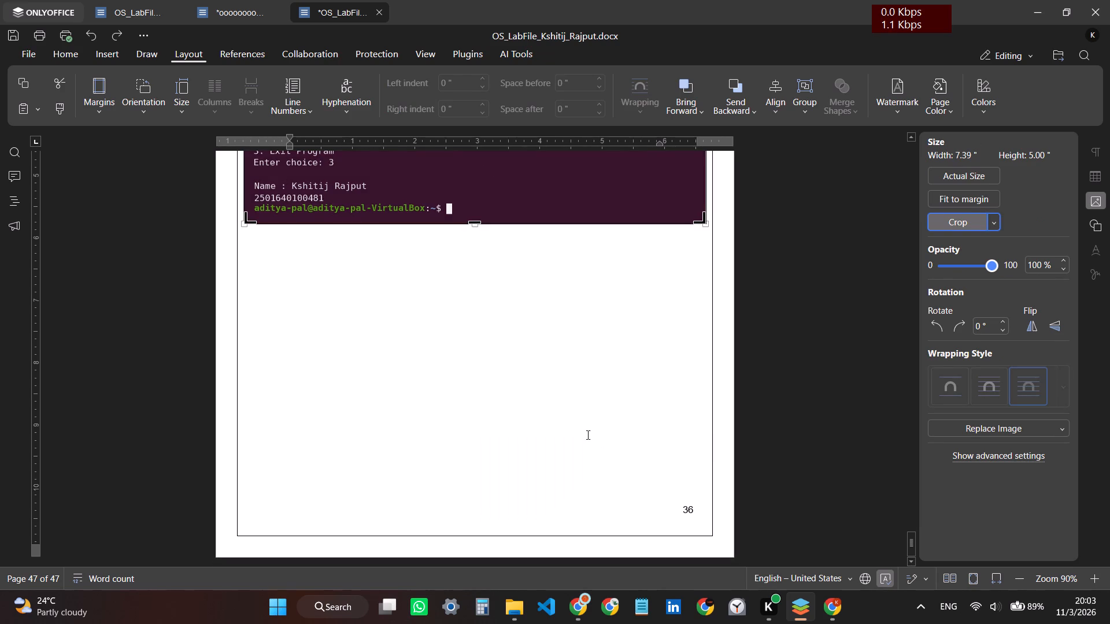
scroll(587, 434, up, 6)
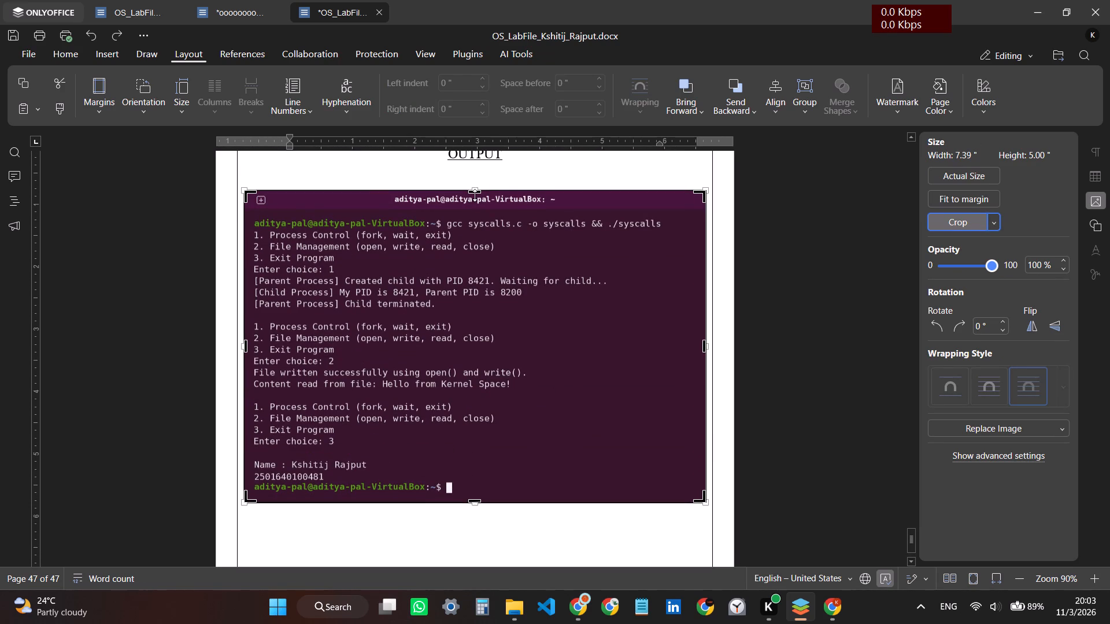
drag(475, 192, 479, 235)
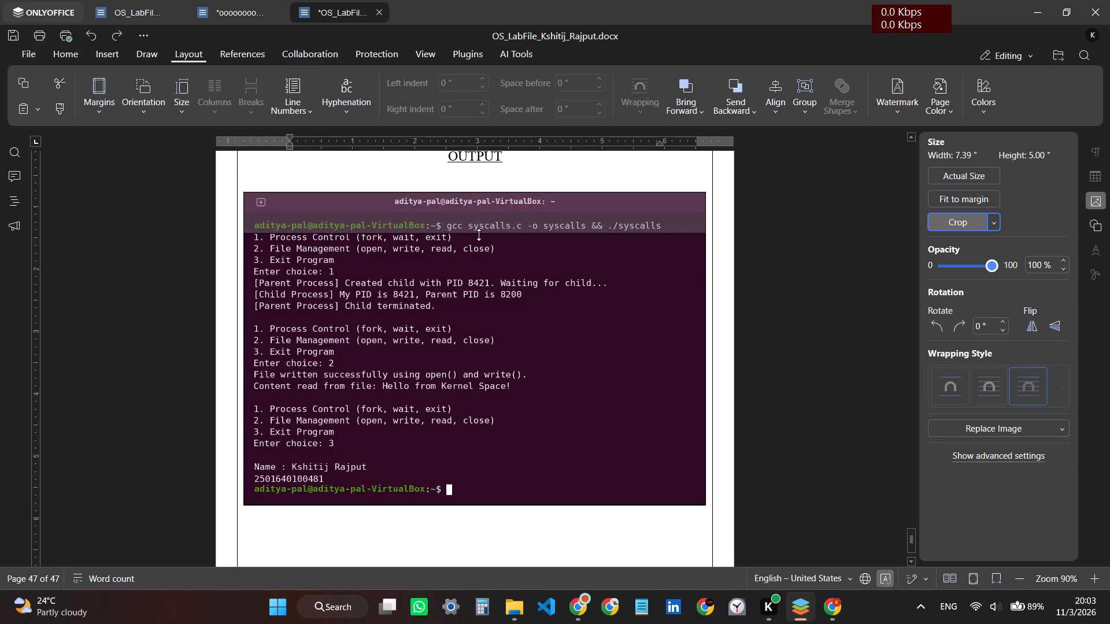
drag(479, 235, 479, 231)
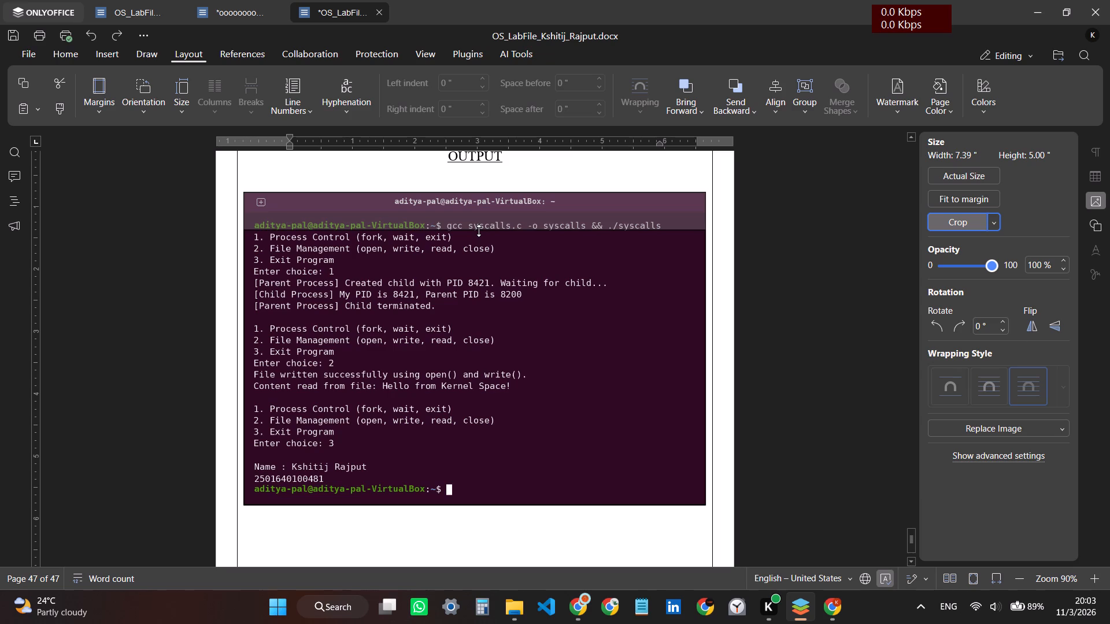
drag(479, 231, 480, 231)
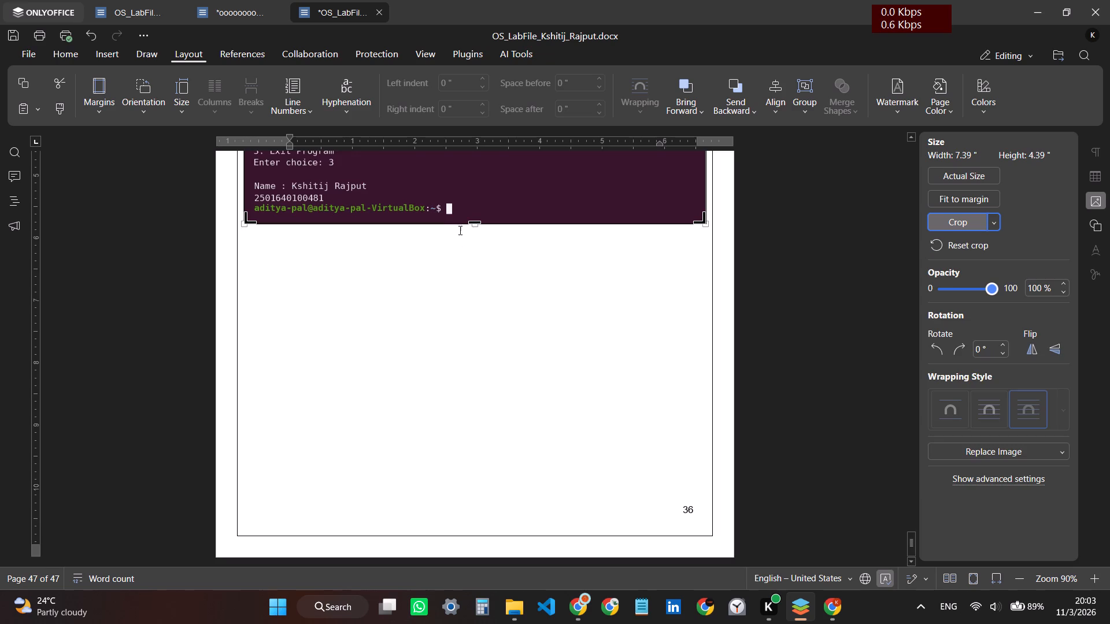
Crop the final prompt line off the bottom of the syscalls screenshot, leaving it about 4.06 in high.
drag(475, 222, 472, 215)
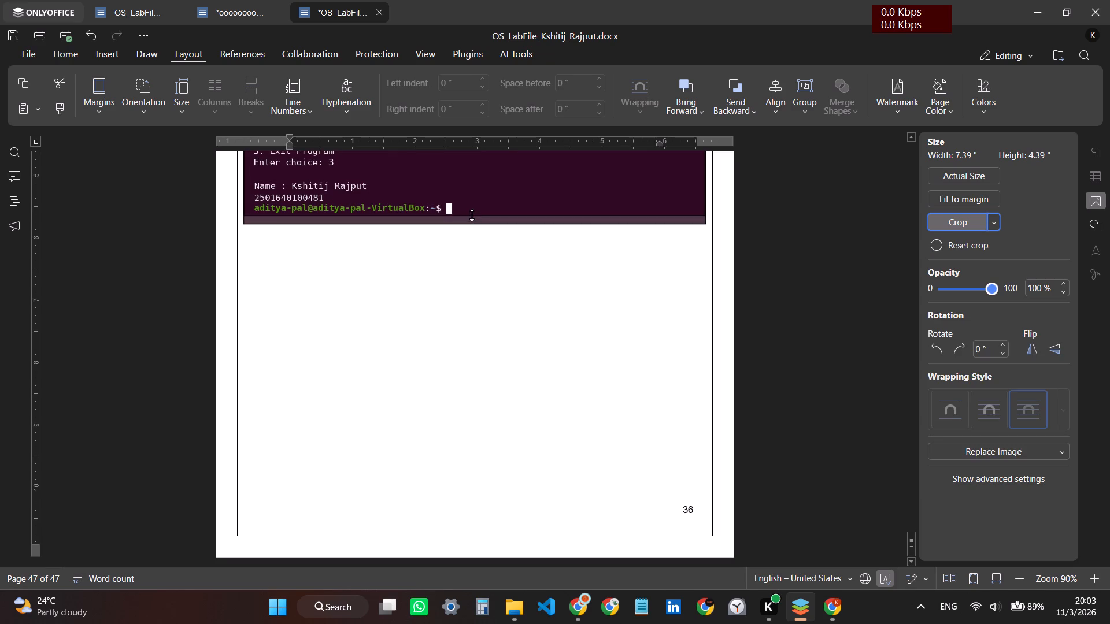
drag(472, 215, 470, 203)
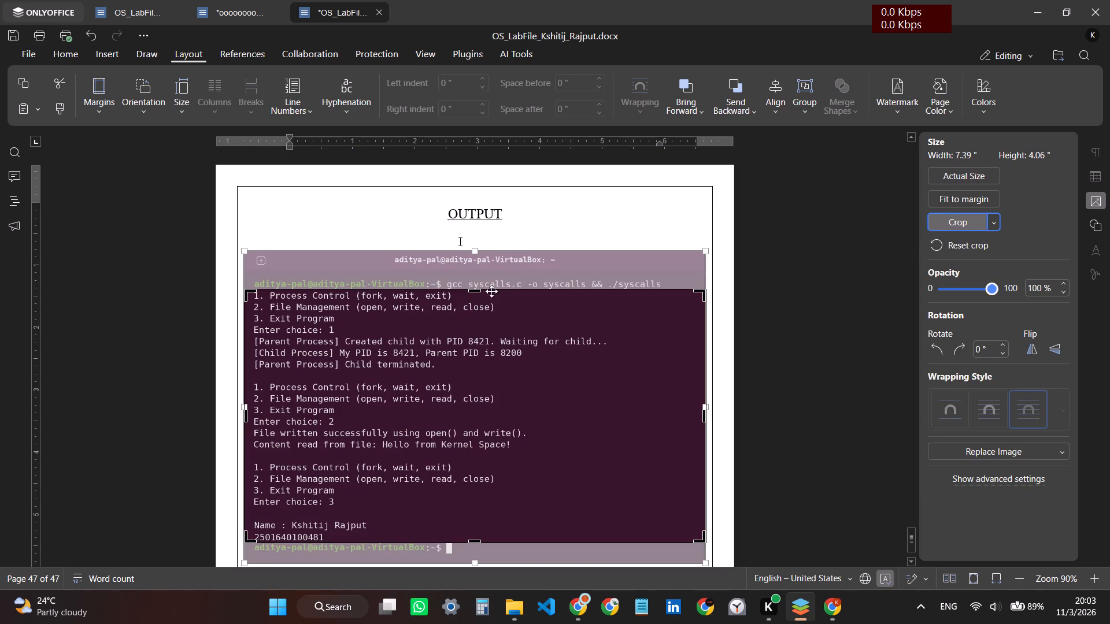
click(546, 237)
Review the cropped output screenshots and the page order from Experiment 6 through the end of the lab file.
scroll(546, 239, down, 6)
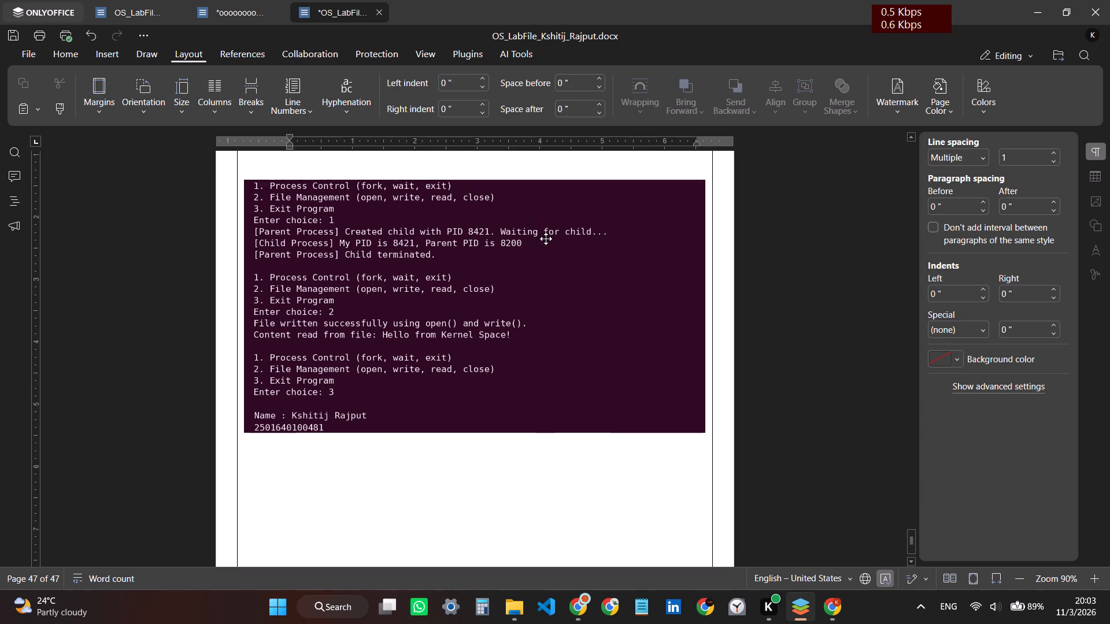
scroll(546, 239, down, 9)
scroll(546, 239, up, 12)
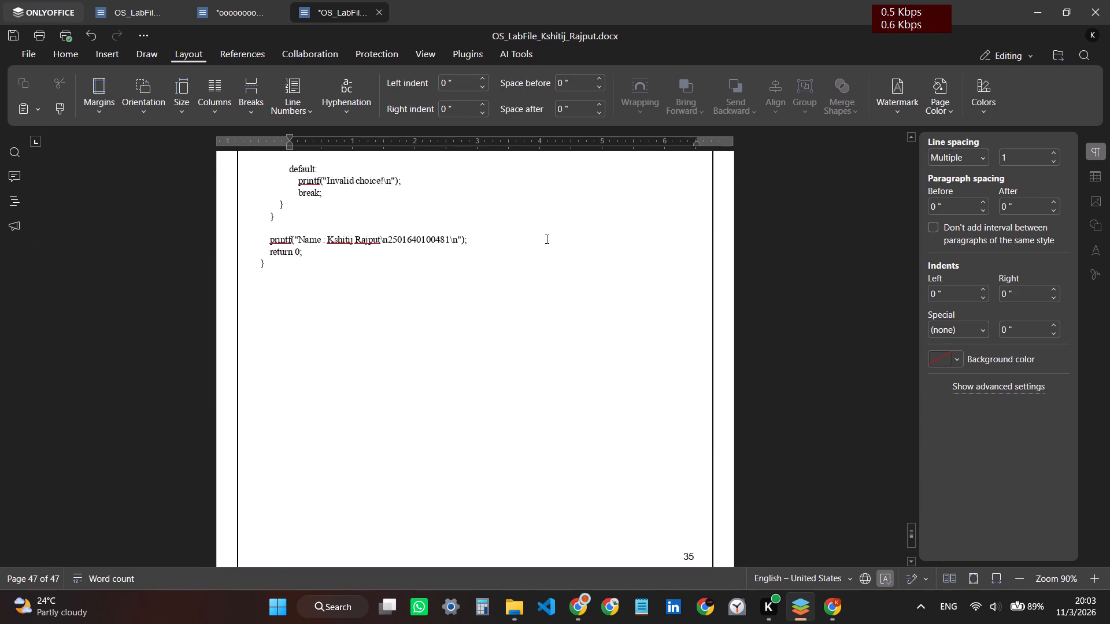
scroll(546, 239, up, 15)
scroll(546, 239, up, 8)
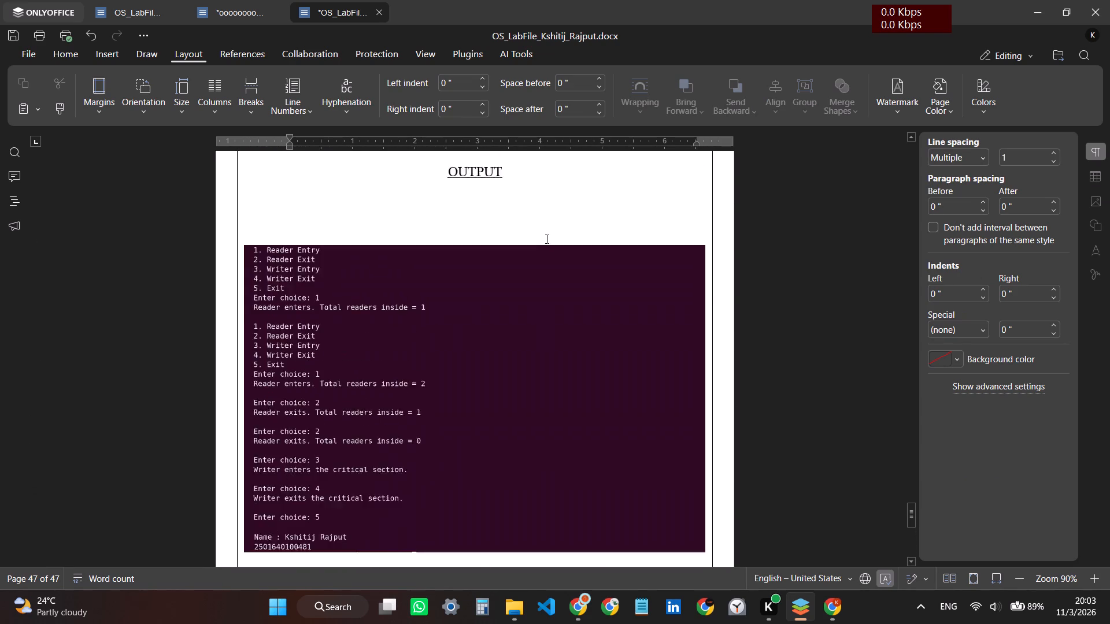
scroll(546, 239, up, 20)
scroll(546, 239, up, 14)
scroll(546, 239, down, 2)
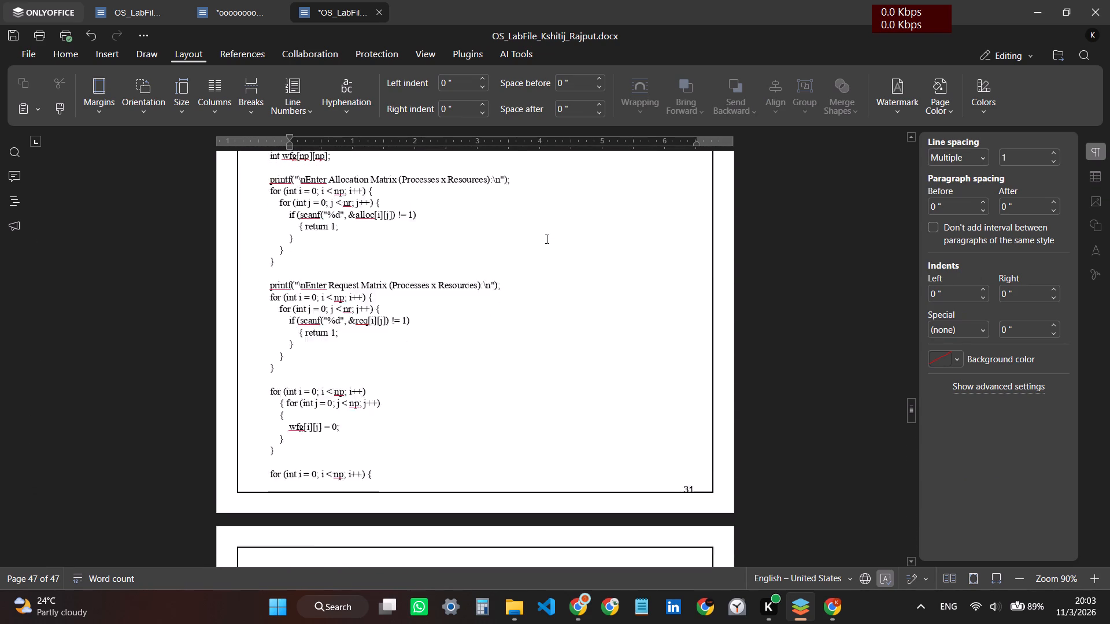
scroll(546, 239, down, 18)
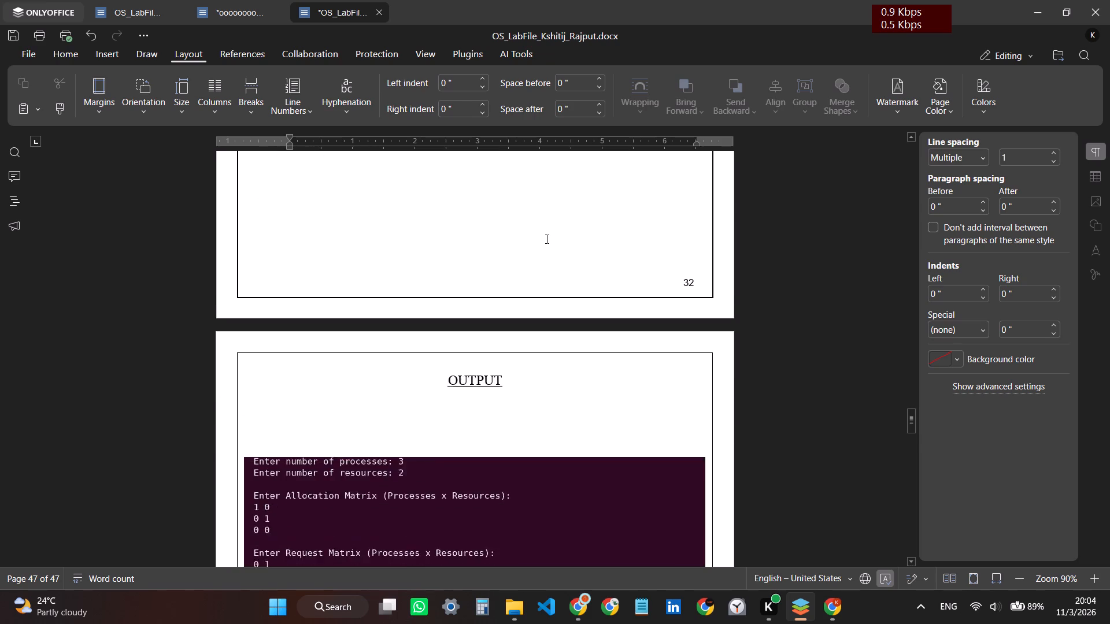
scroll(546, 239, down, 4)
scroll(546, 239, up, 6)
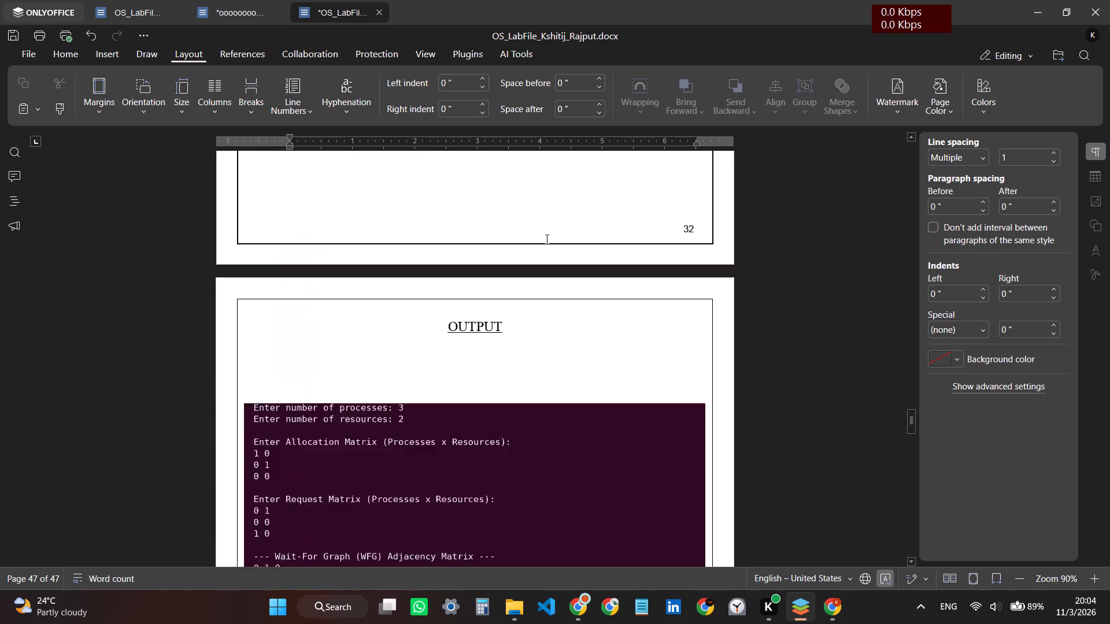
scroll(546, 239, up, 12)
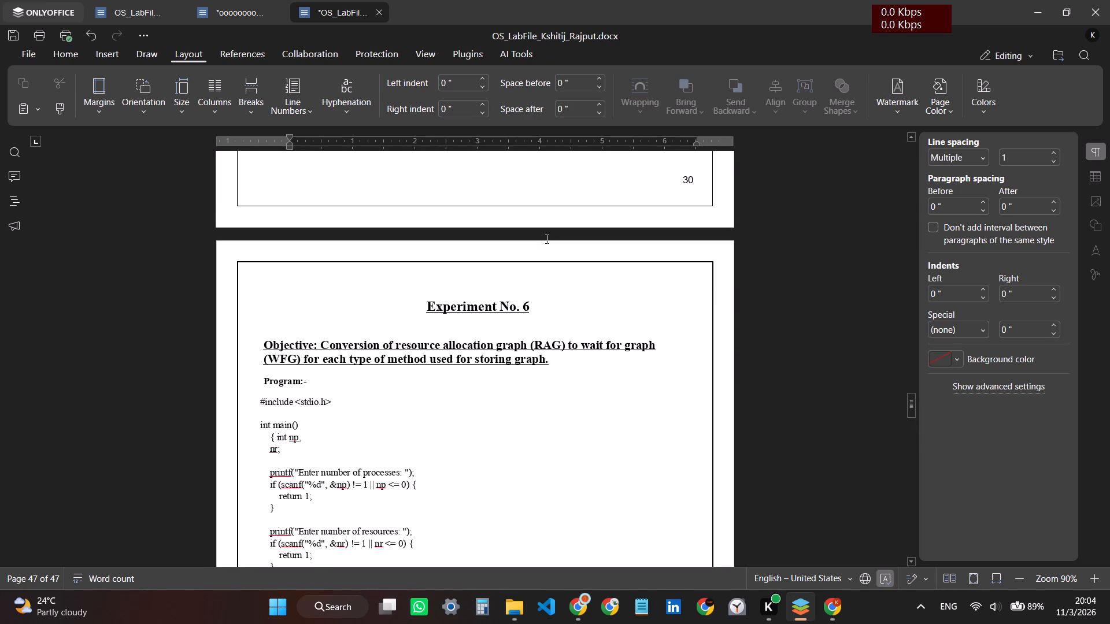
scroll(546, 239, down, 19)
scroll(546, 239, down, 20)
scroll(546, 239, down, 4)
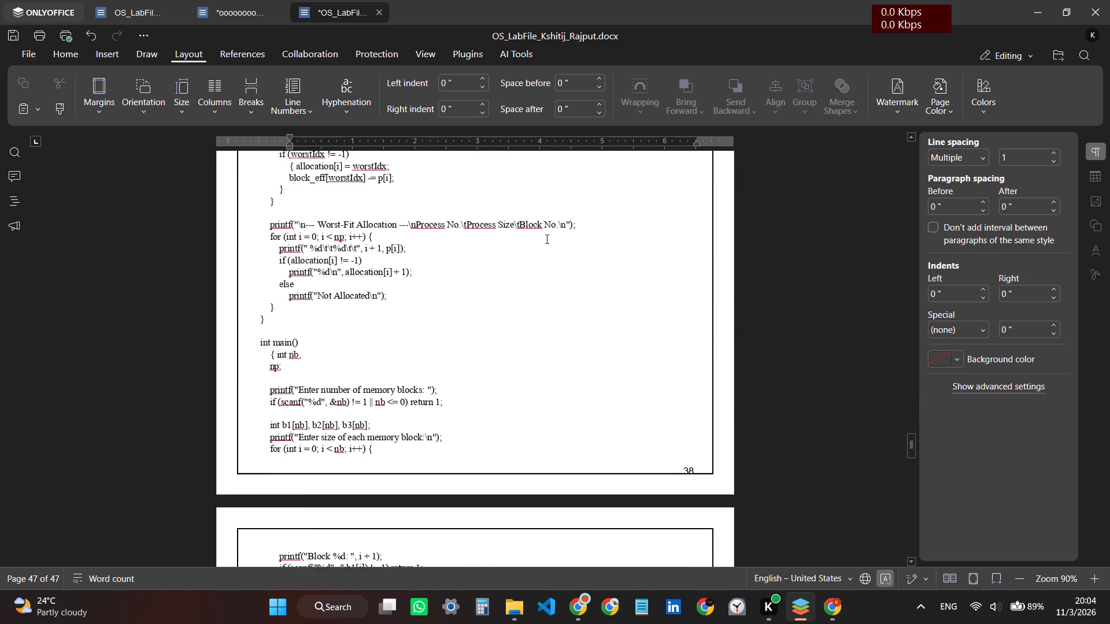
scroll(546, 239, down, 20)
scroll(546, 239, down, 20)
scroll(546, 239, down, 7)
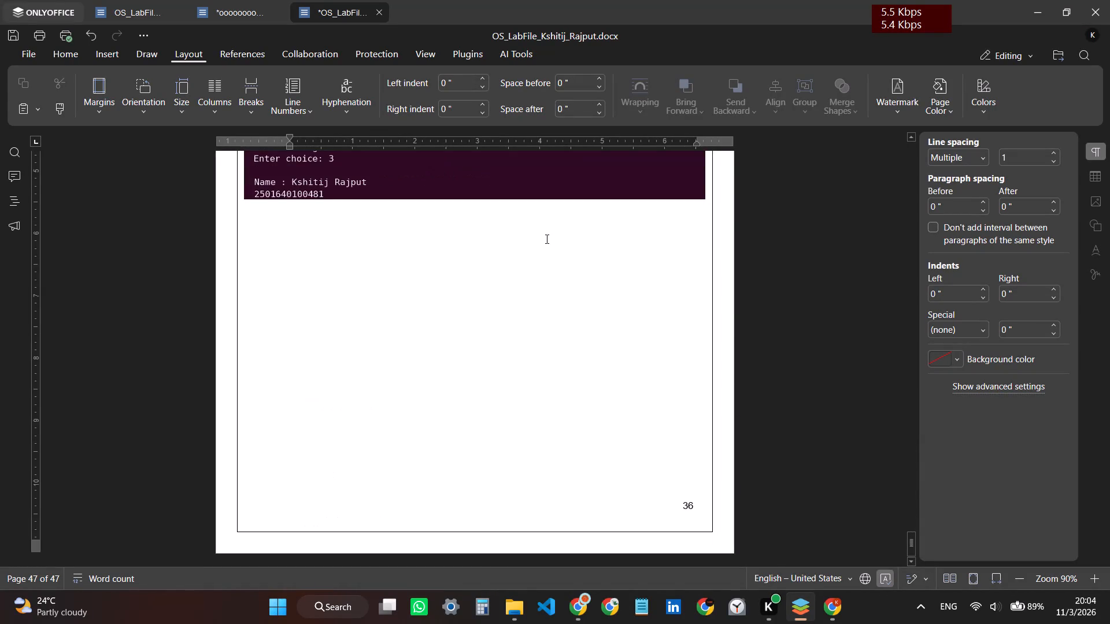
scroll(546, 239, up, 6)
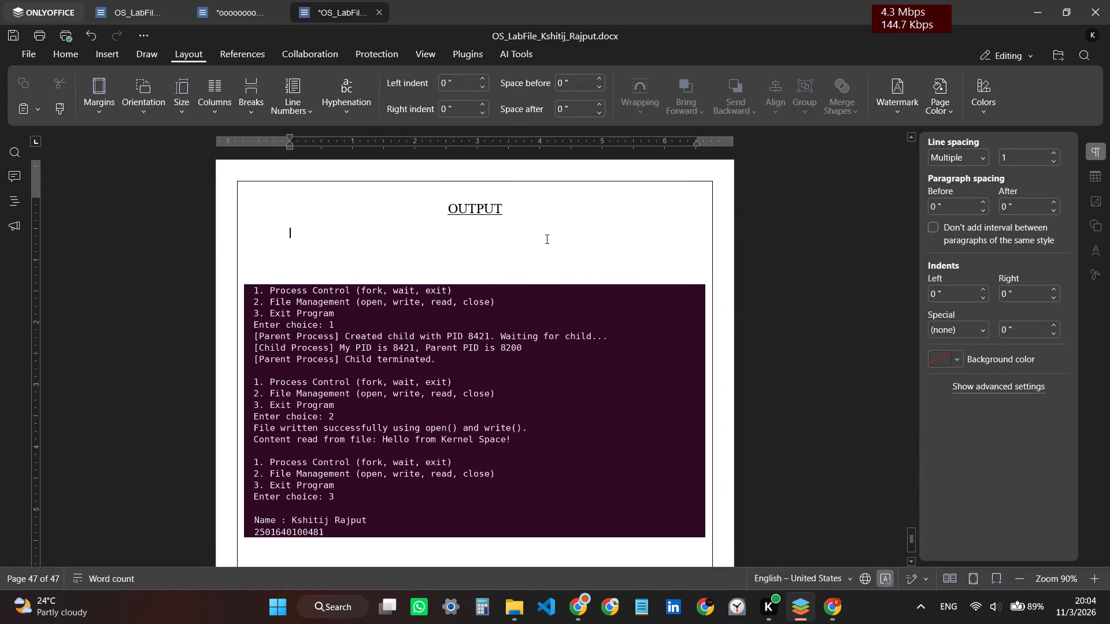
Check the cropped syscalls and readers-writers output screenshots and their surrounding code pages near the end of the lab file.
scroll(546, 239, down, 10)
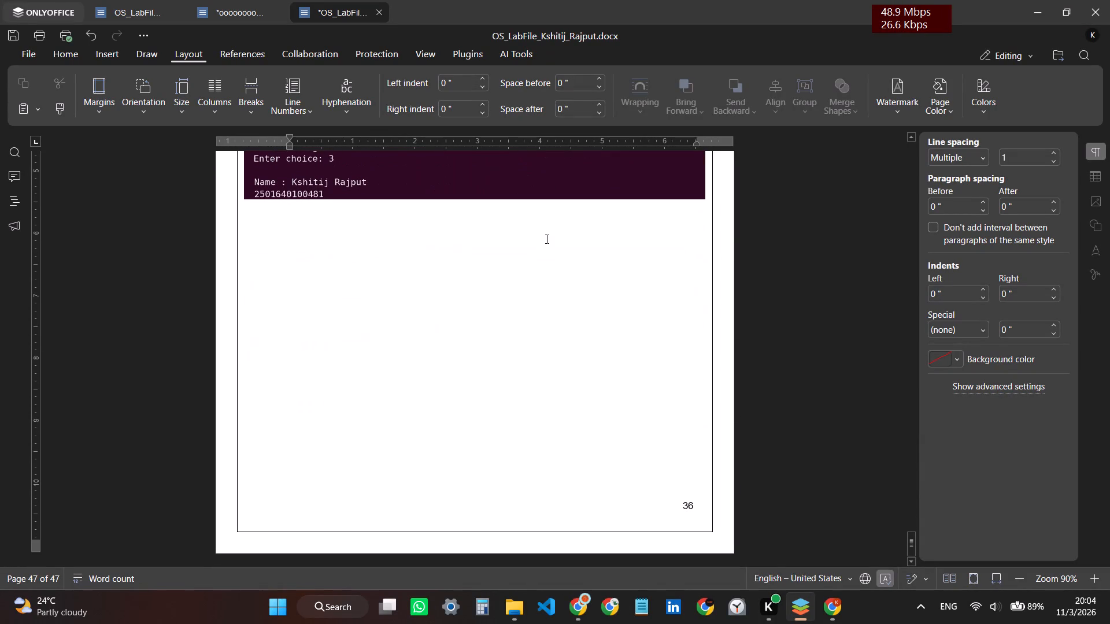
scroll(546, 239, up, 7)
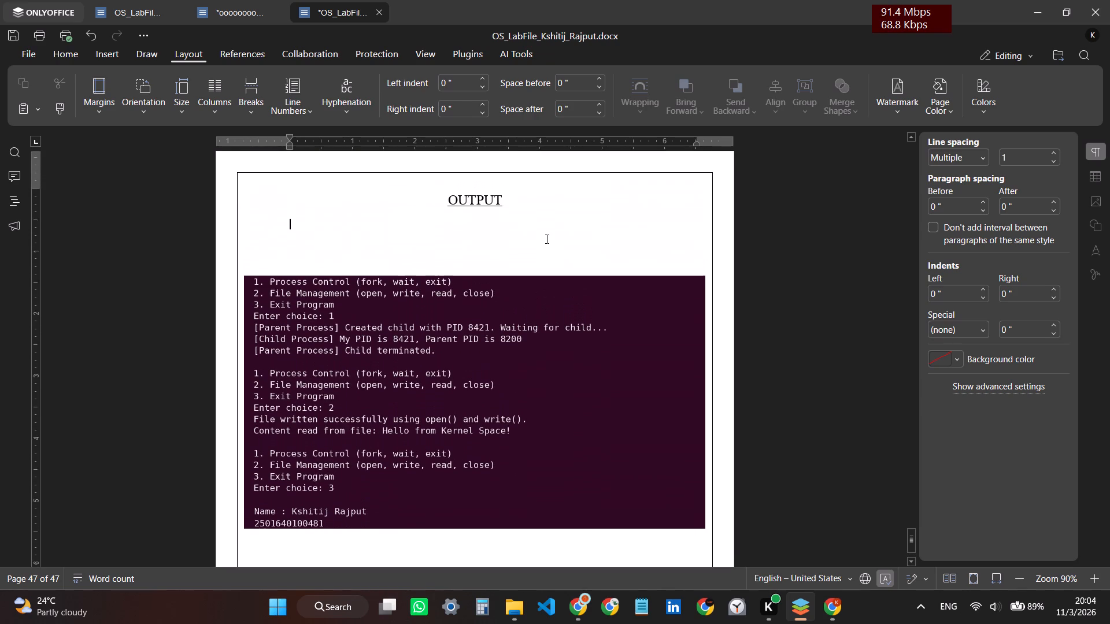
scroll(546, 239, up, 4)
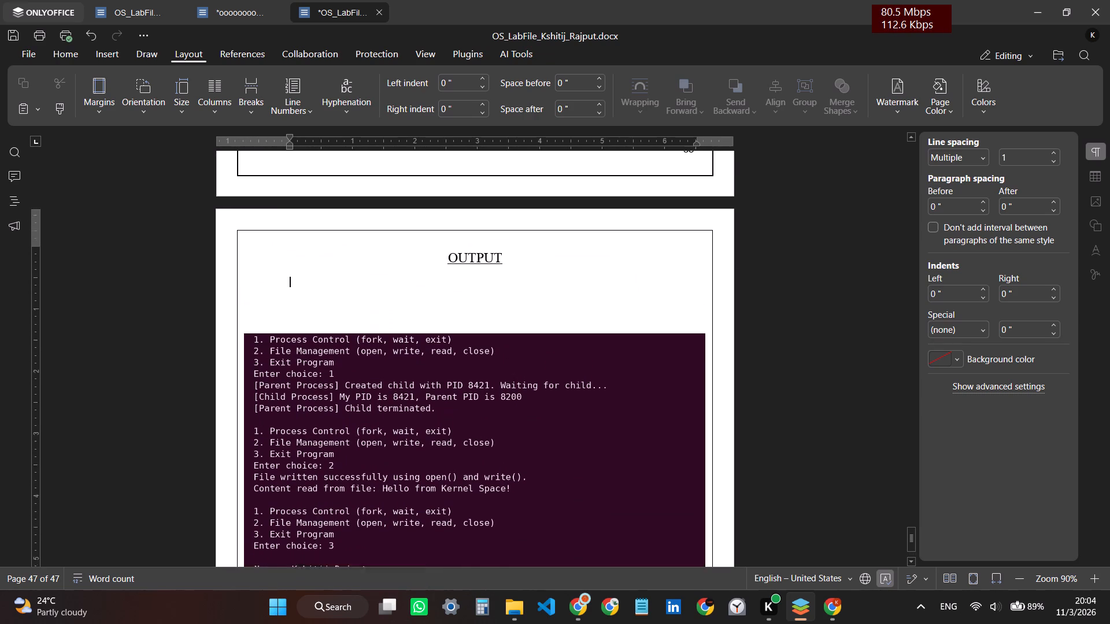
scroll(546, 239, up, 10)
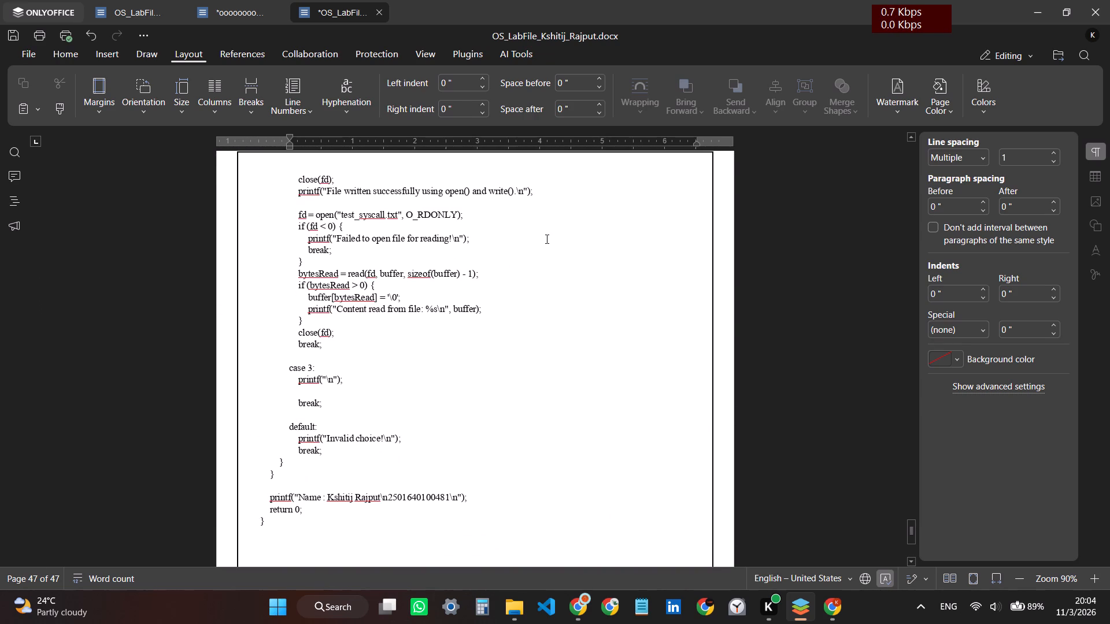
scroll(546, 239, up, 16)
scroll(546, 239, down, 4)
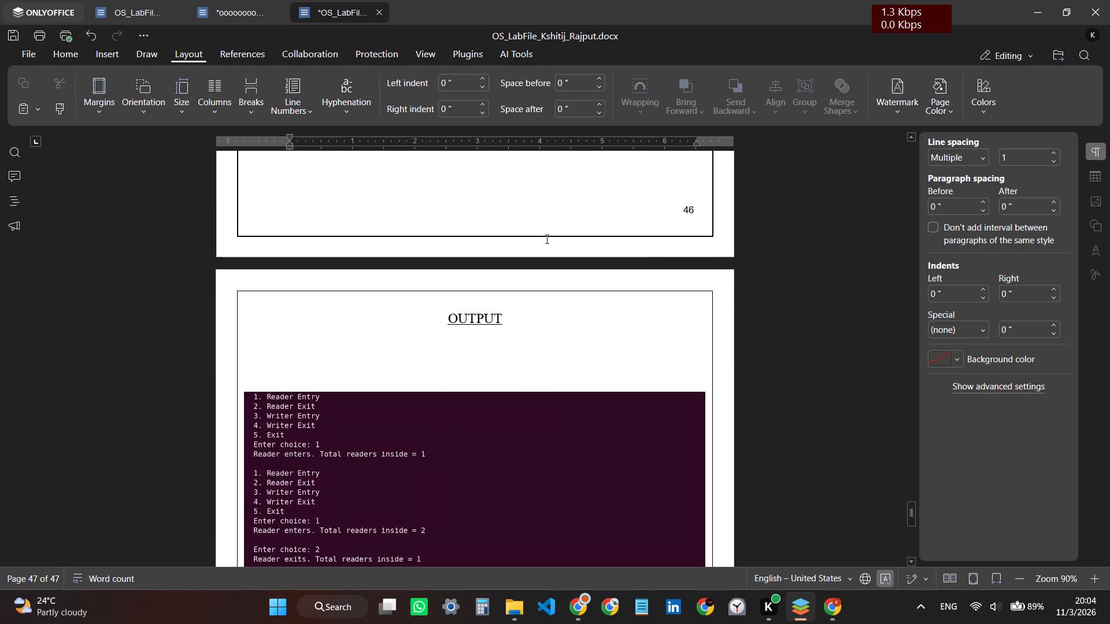
scroll(546, 239, down, 8)
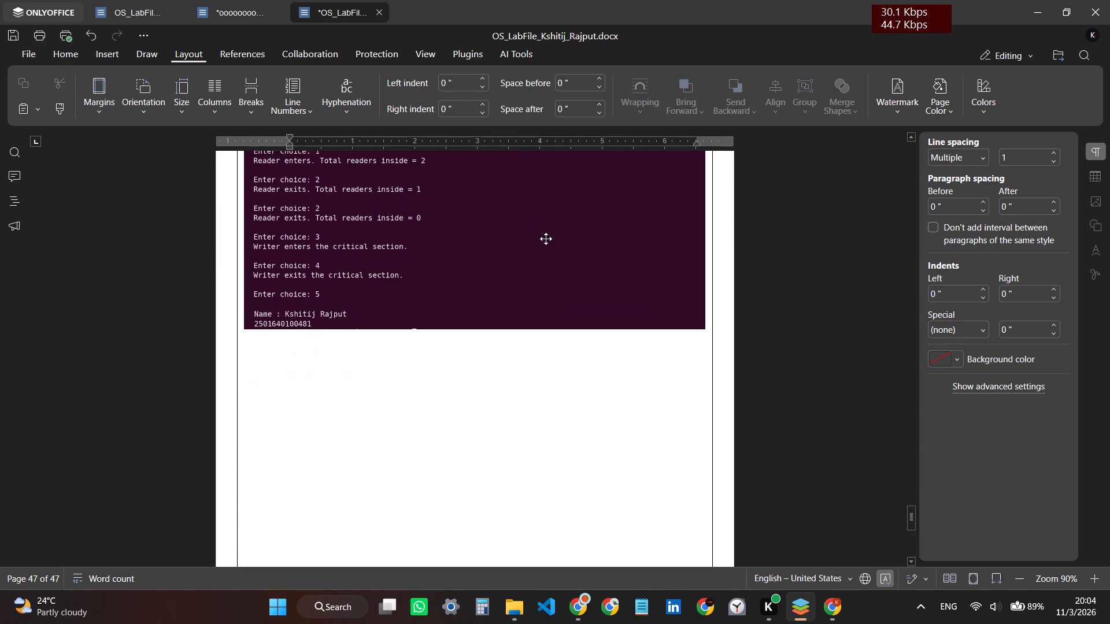
scroll(546, 239, down, 1)
scroll(546, 239, up, 20)
scroll(546, 239, up, 10)
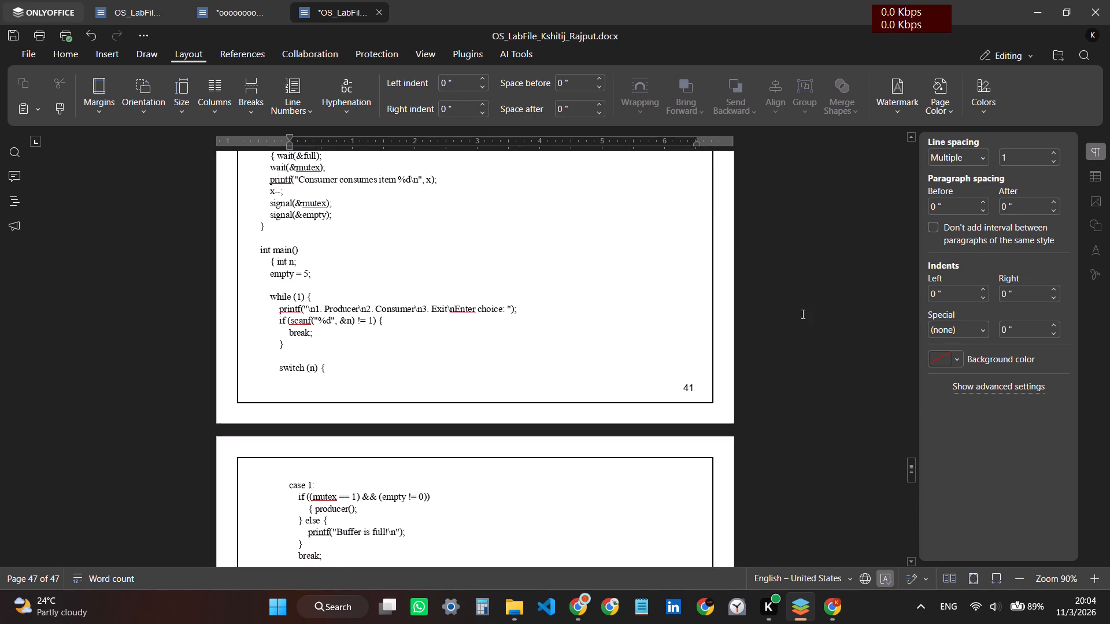
Examine the lab file from the index page through Experiment No. 1's UNIX command pages to its output screenshots.
drag(912, 468, 908, 199)
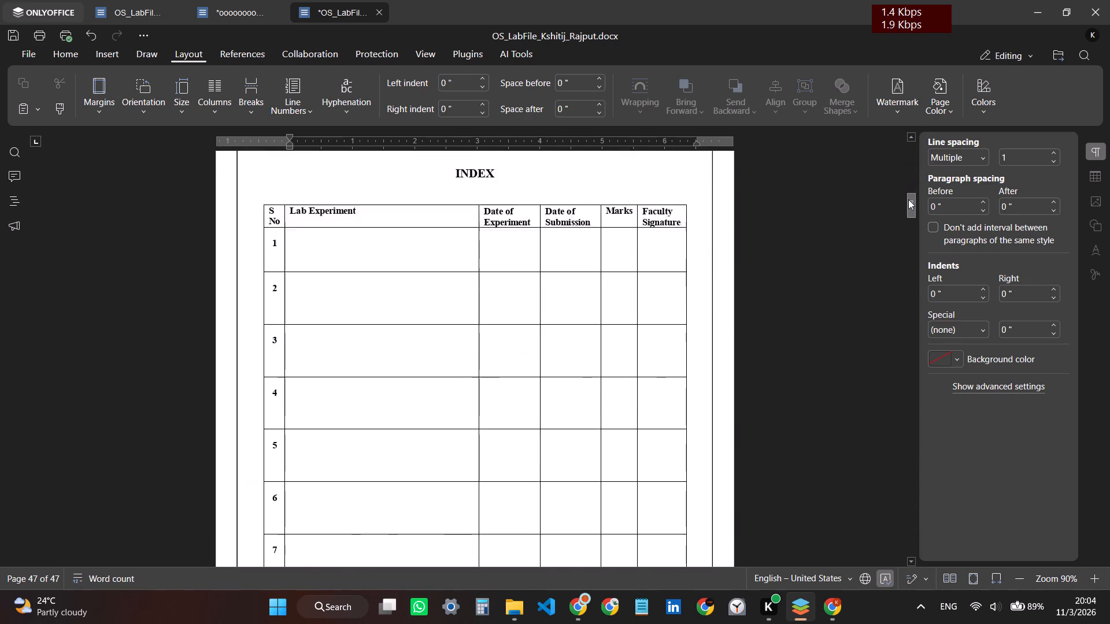
drag(908, 199, 908, 200)
scroll(589, 302, down, 9)
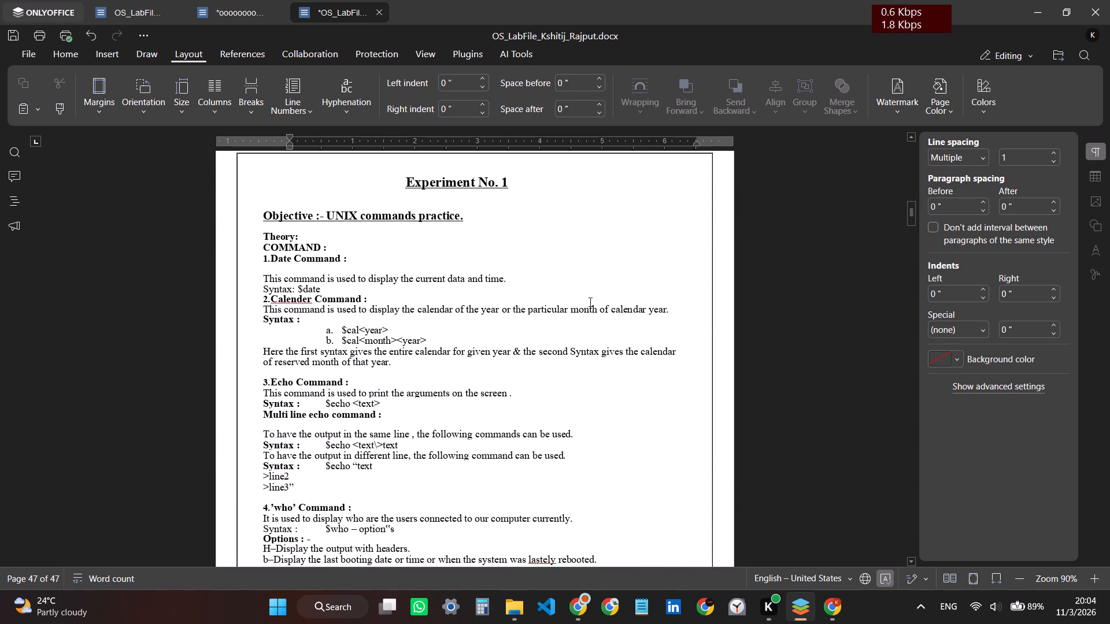
scroll(589, 302, down, 9)
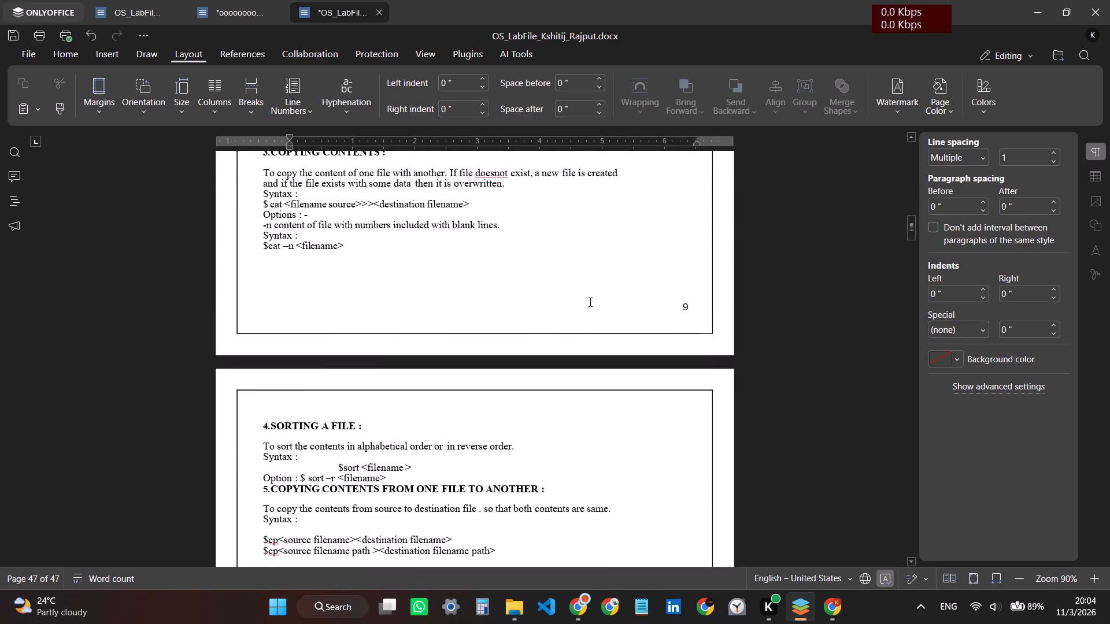
scroll(589, 302, down, 8)
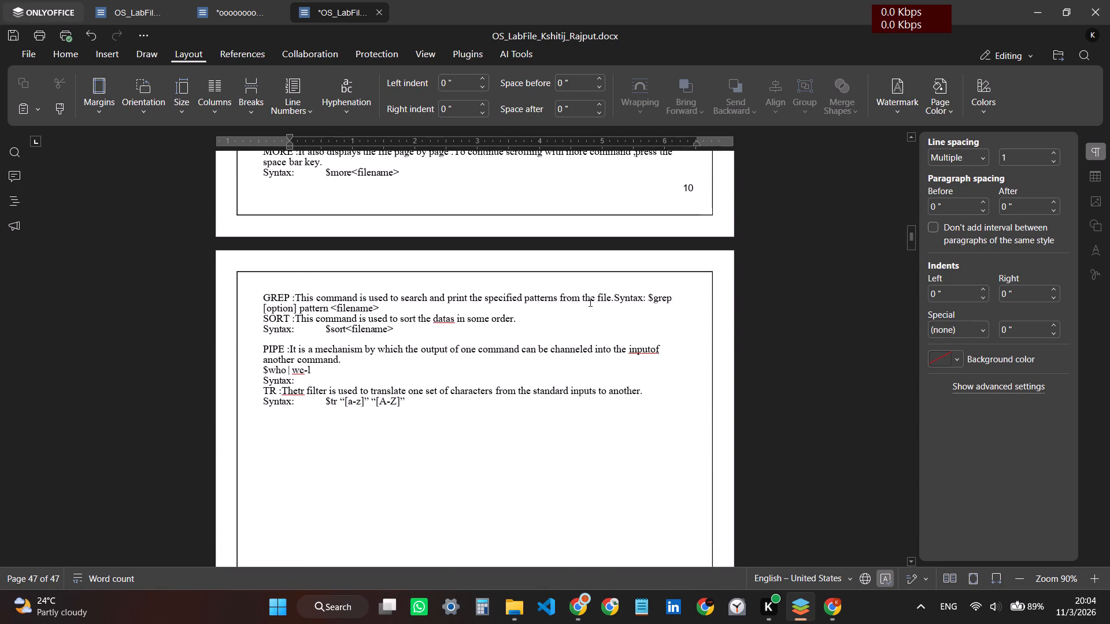
scroll(589, 302, down, 7)
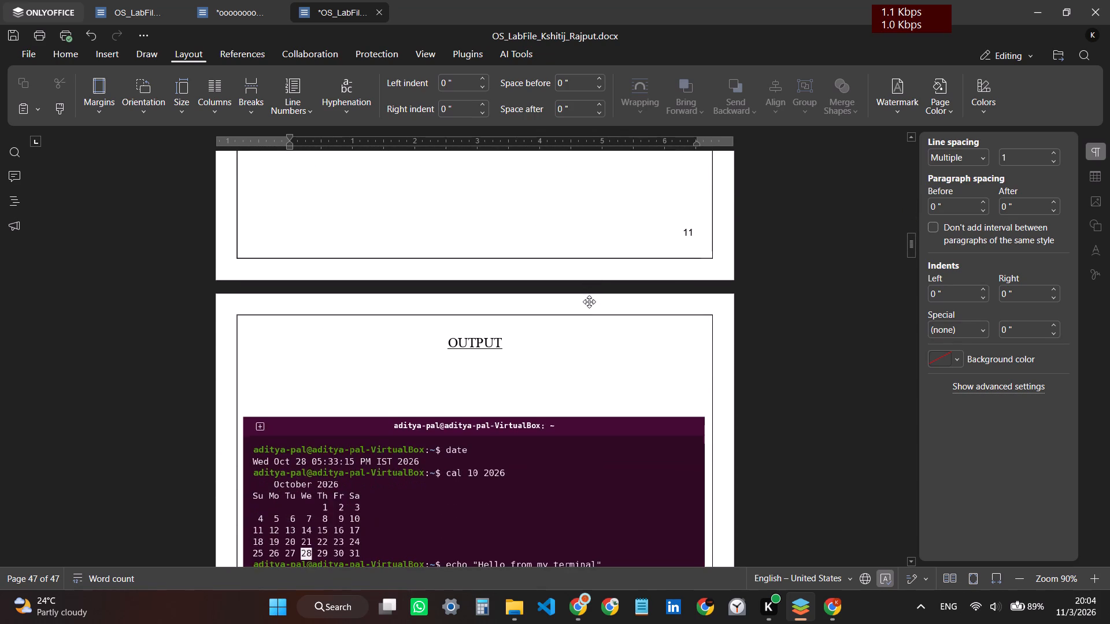
scroll(589, 302, down, 2)
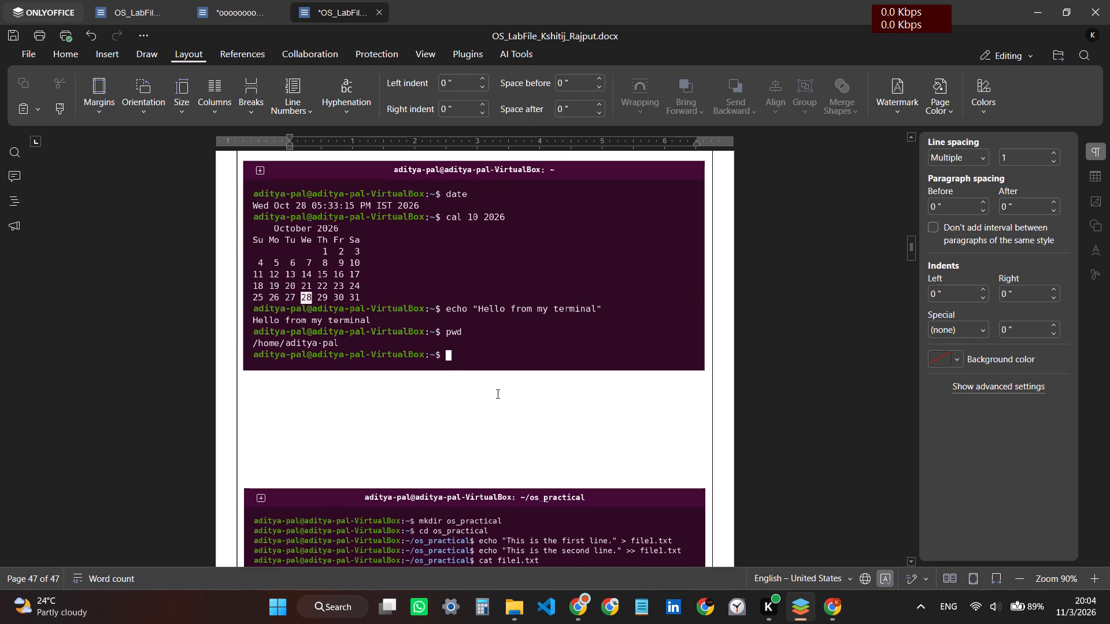
Switch to the open document ending in s1.docx and examine its List of Experiments and index pages.
click(236, 14)
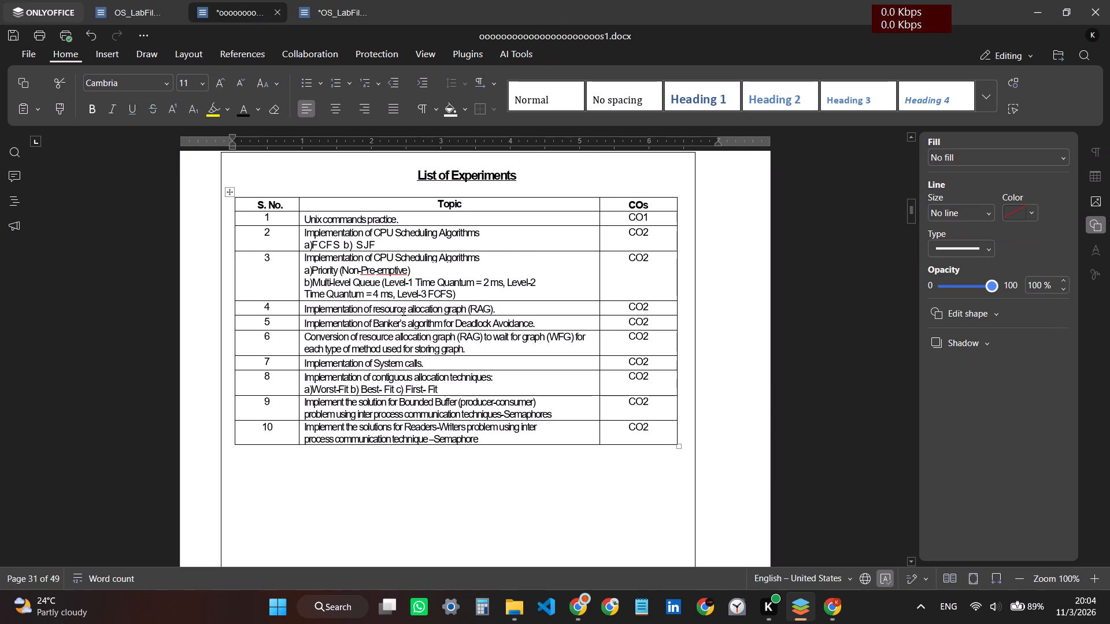
scroll(402, 311, down, 13)
scroll(402, 311, up, 1)
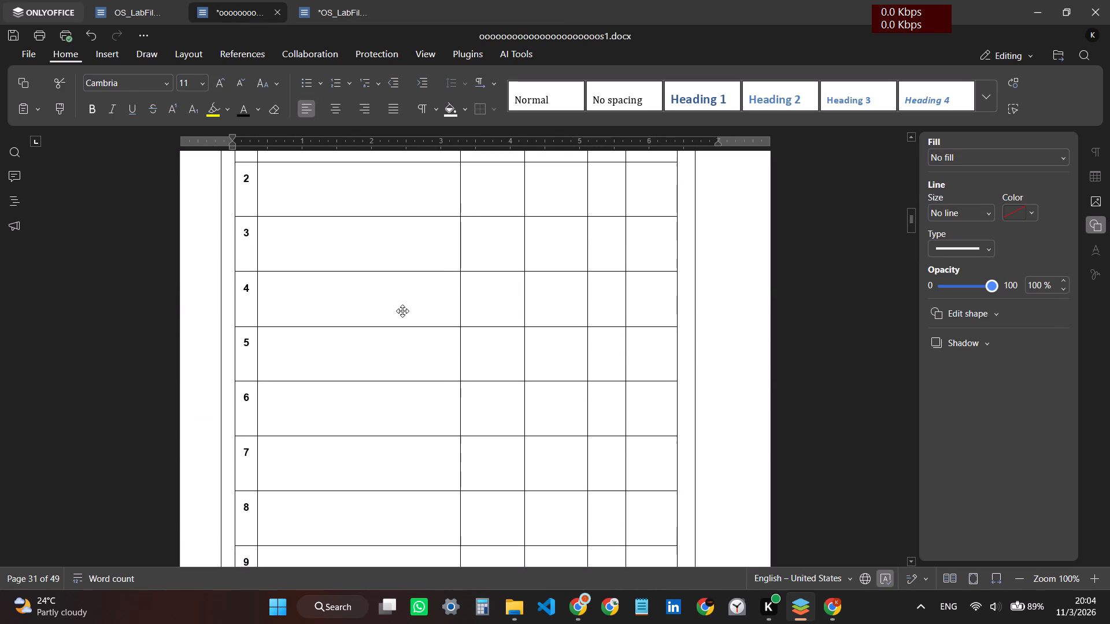
scroll(402, 311, up, 2)
scroll(402, 311, down, 5)
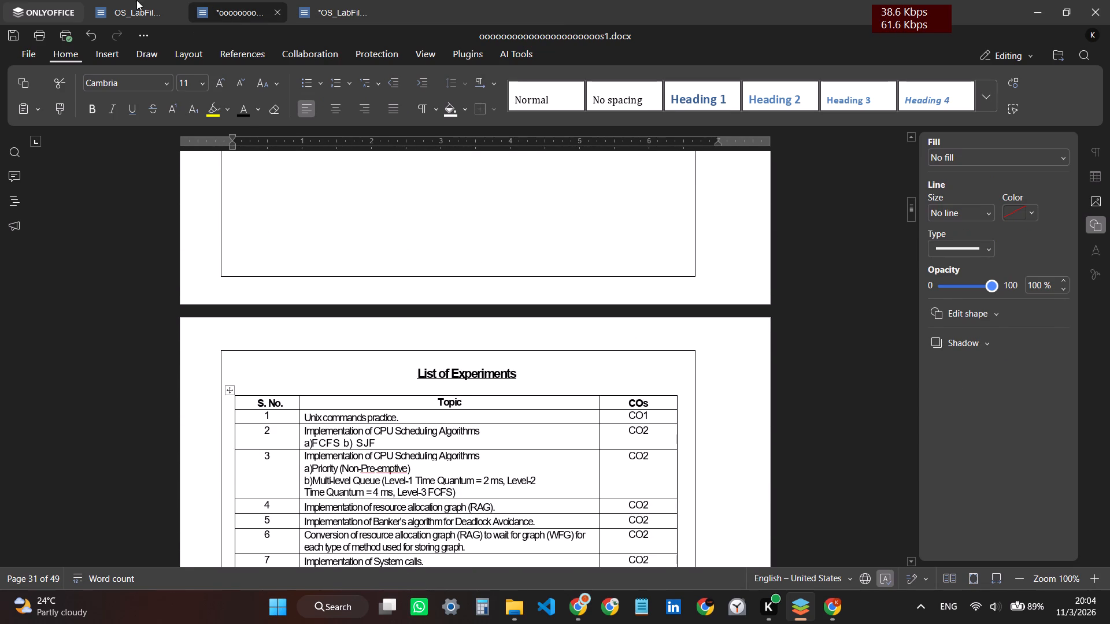
Switch to the open v3 version of the OS lab file.
click(133, 9)
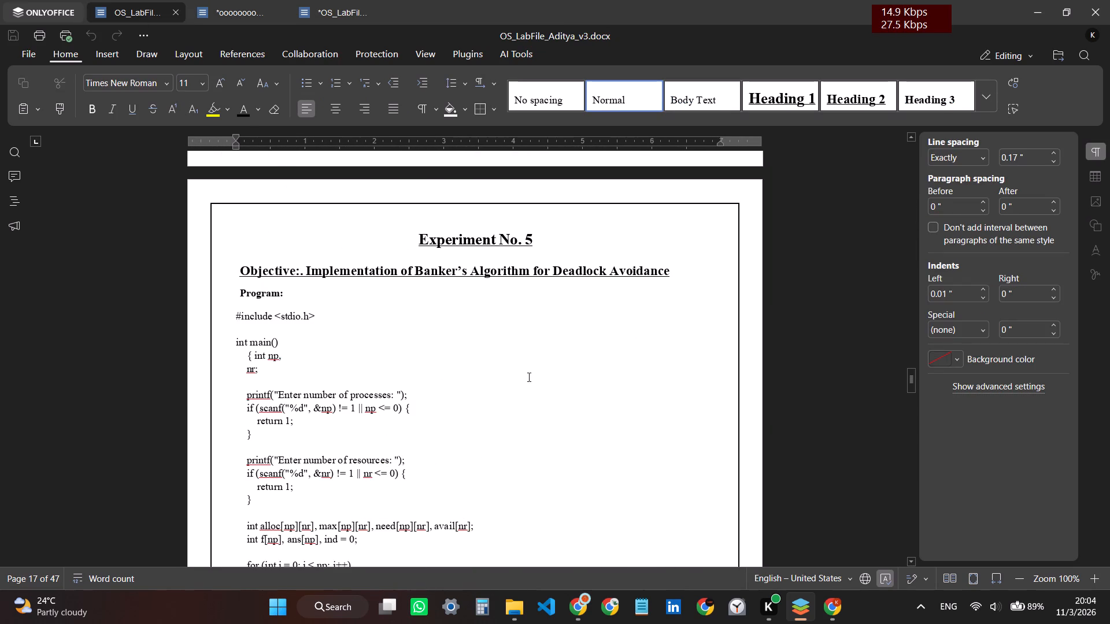